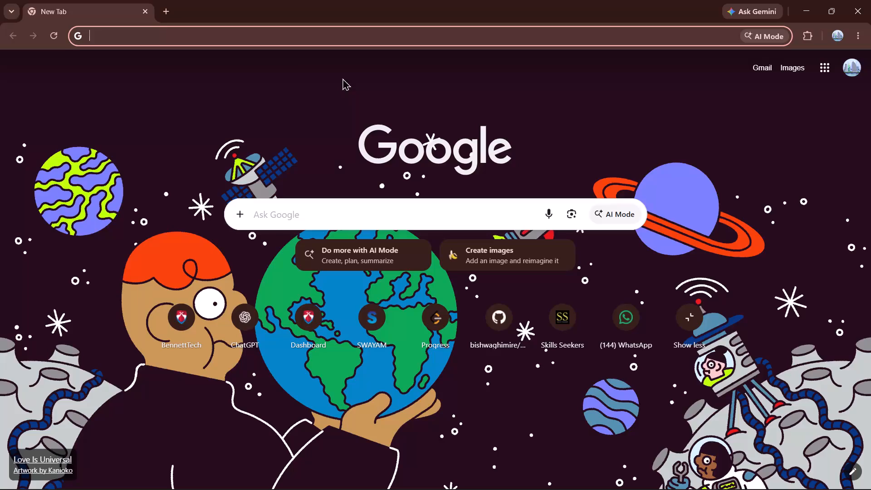
Search the web for overleaf and open the Overleaf site to its list of all projects.
type("over")
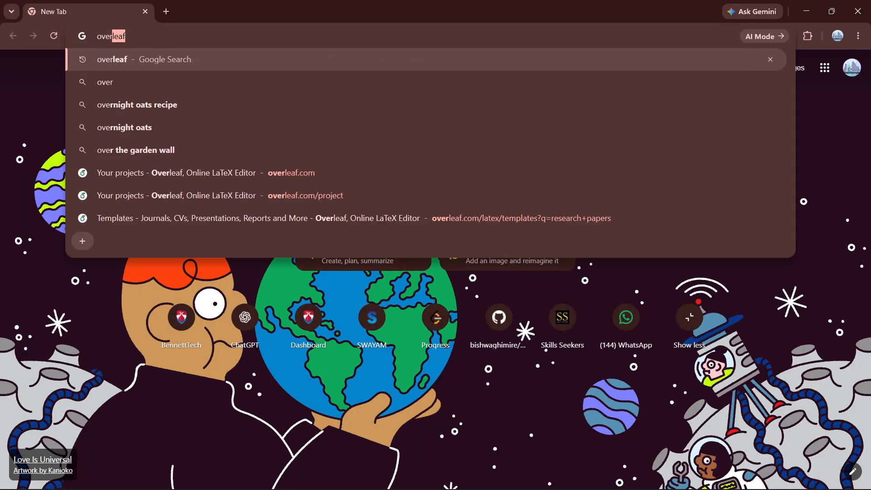
key("Return")
left_click(196, 172)
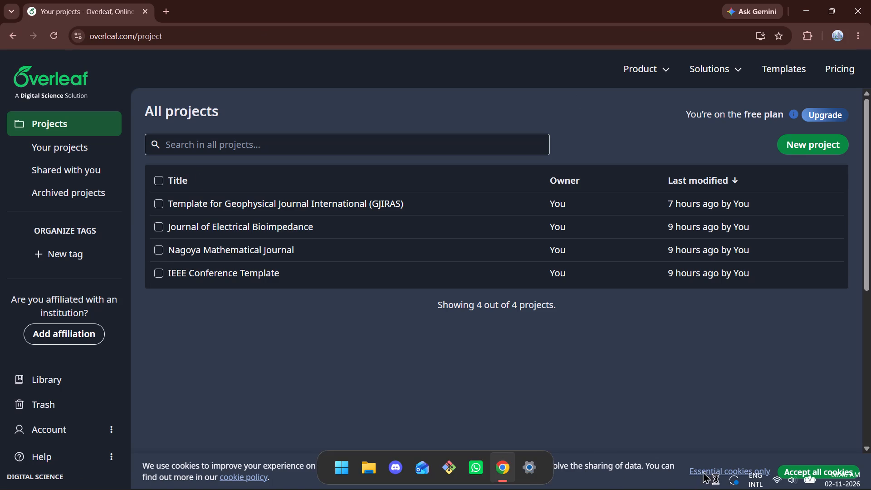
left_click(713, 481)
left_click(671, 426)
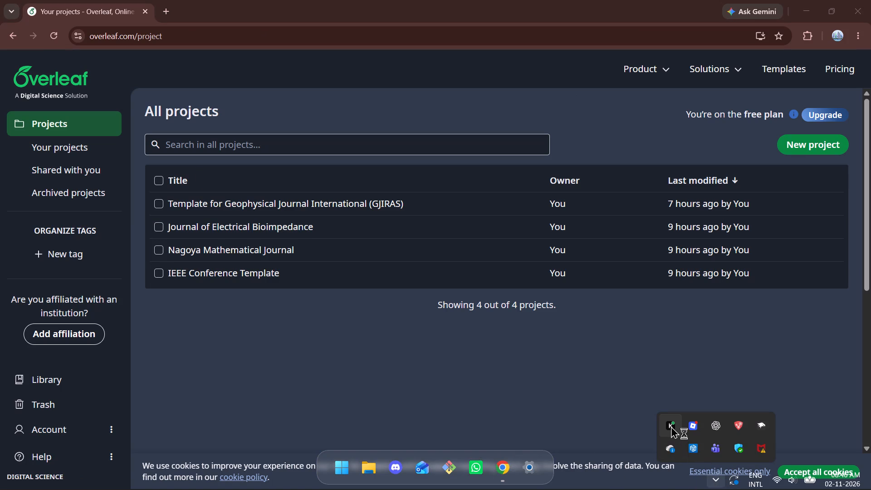
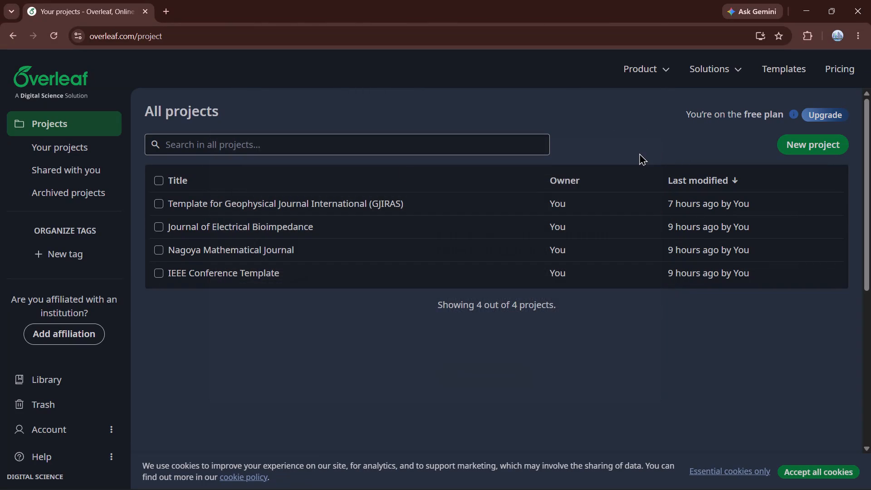
Open the project Template for Geophysical Journal International (GJIRAS).
double_click(290, 204)
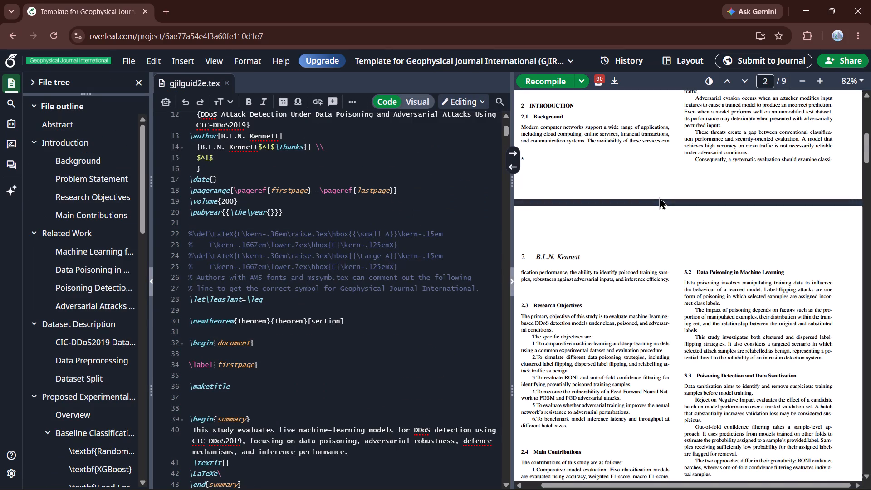
Look through the compiled paper up to its last page and skim the LaTeX source for leftover template content.
scroll(659, 197, "down", 8)
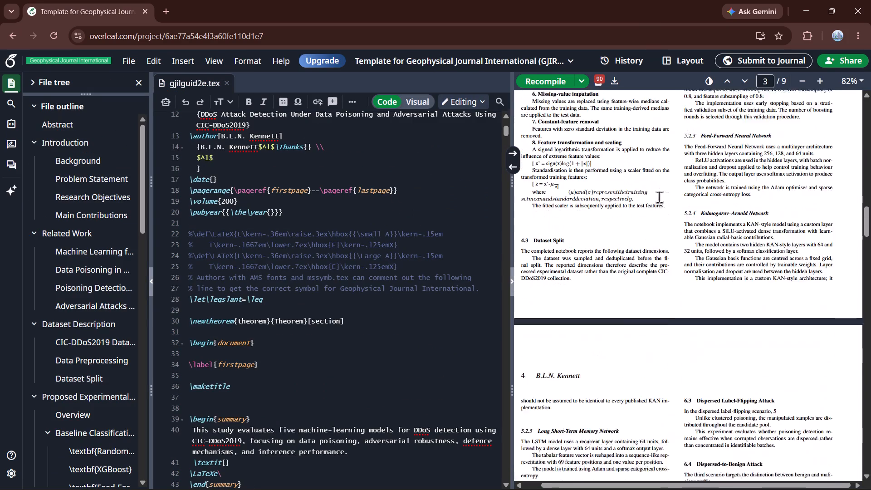
scroll(659, 197, "down", 1)
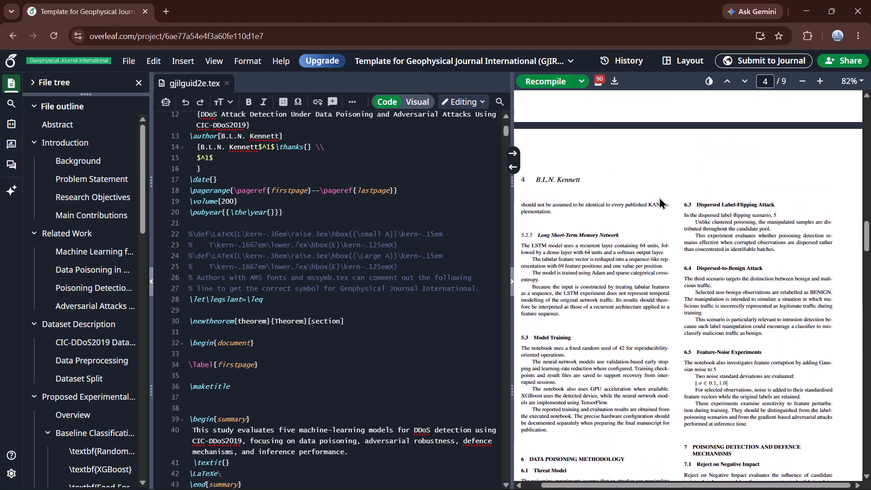
double_click(571, 177)
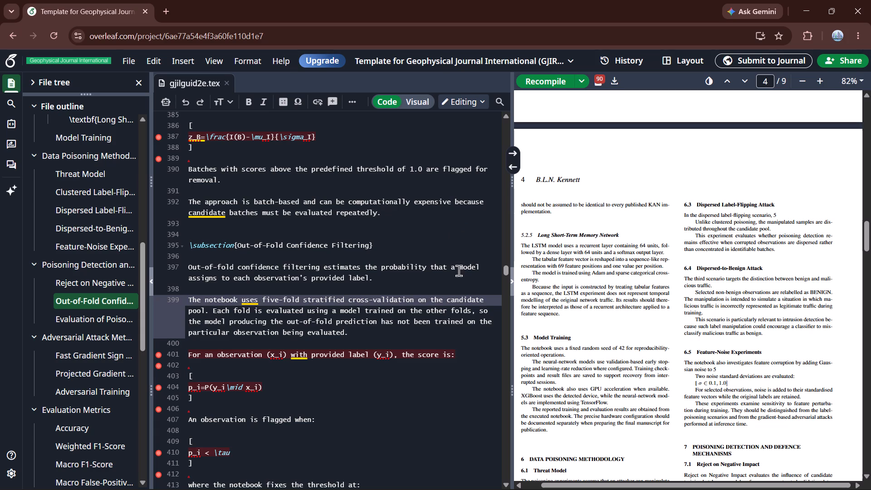
scroll(612, 269, "down", 4)
scroll(612, 269, "up", 1)
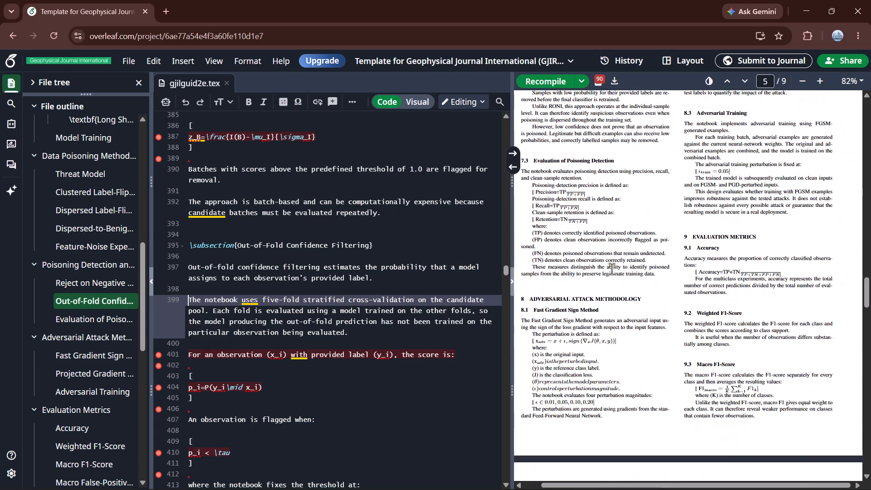
scroll(612, 269, "up", 2)
scroll(612, 269, "down", 4)
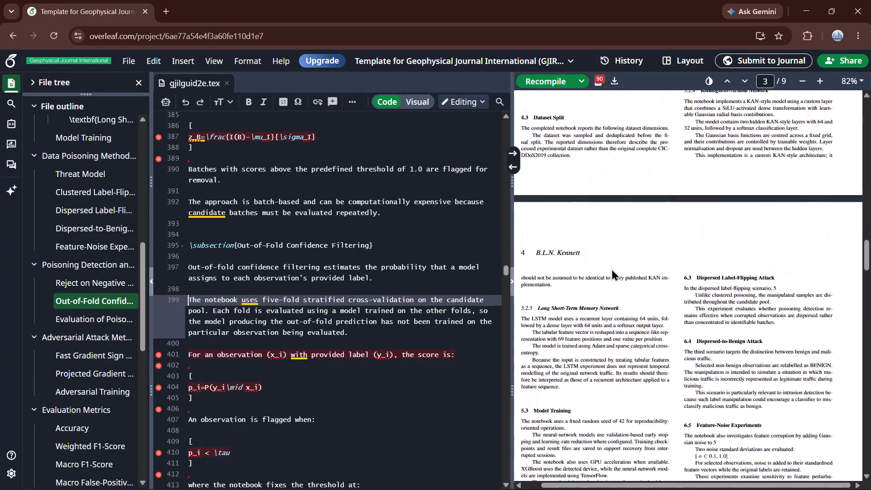
scroll(612, 269, "down", 3)
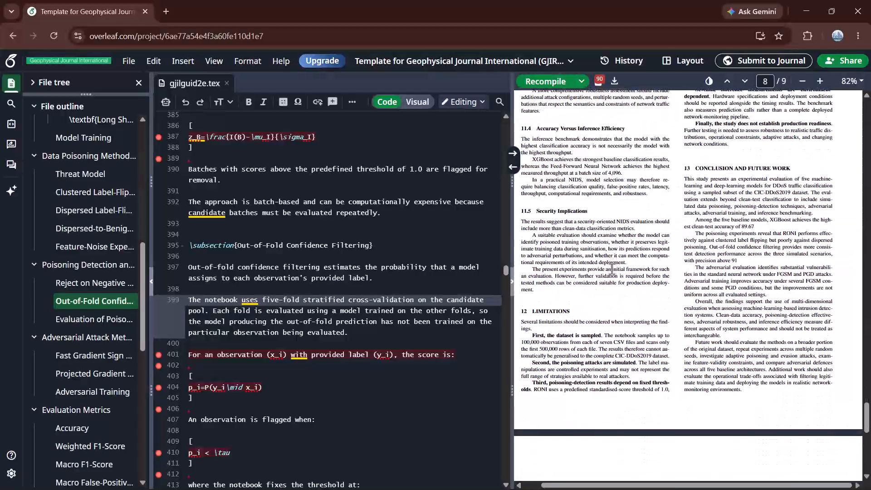
scroll(612, 269, "down", 6)
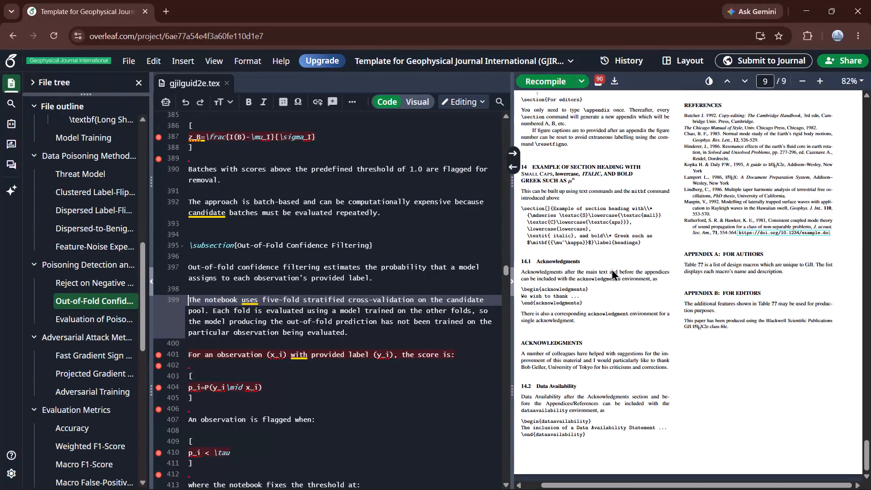
scroll(612, 269, "down", 1)
scroll(349, 363, "down", 4)
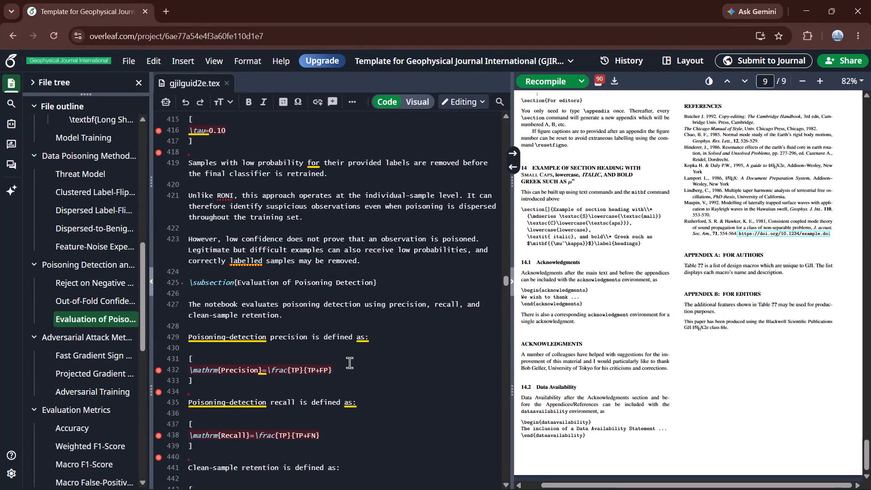
scroll(349, 363, "down", 12)
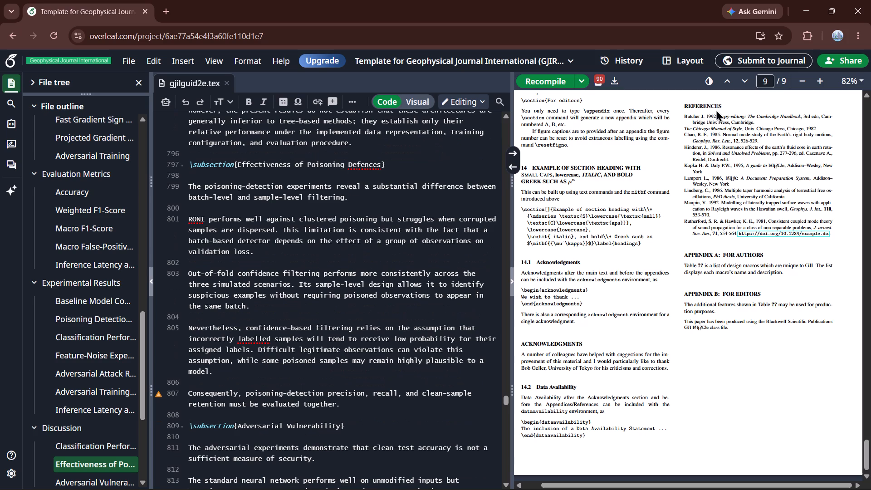
Locate the source of the References section from the compiled page and examine the bibliography entries.
double_click(710, 103)
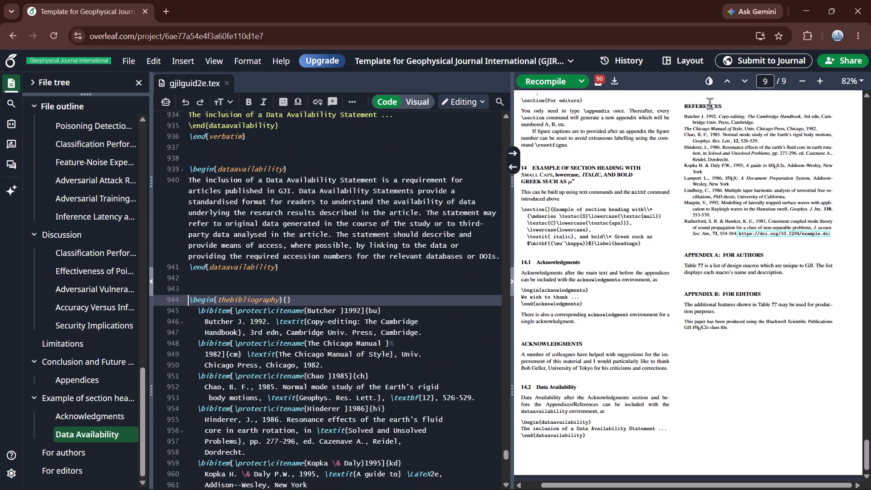
scroll(390, 360, "down", 1)
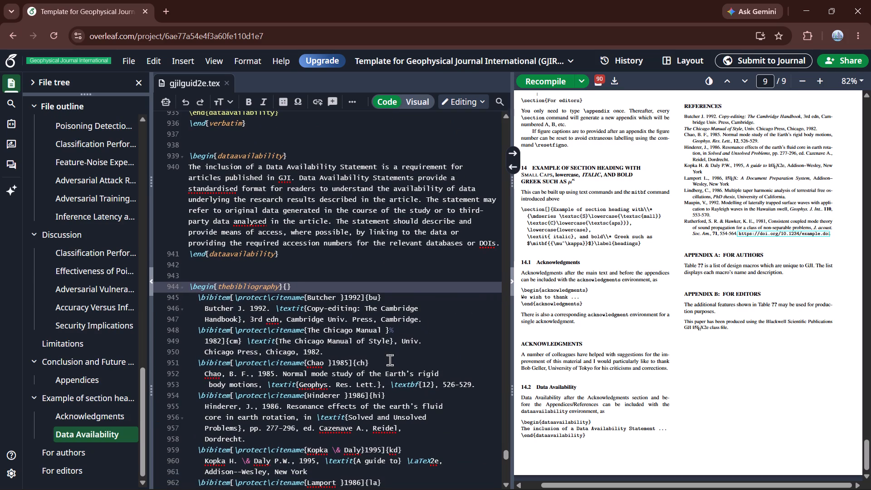
scroll(390, 360, "down", 3)
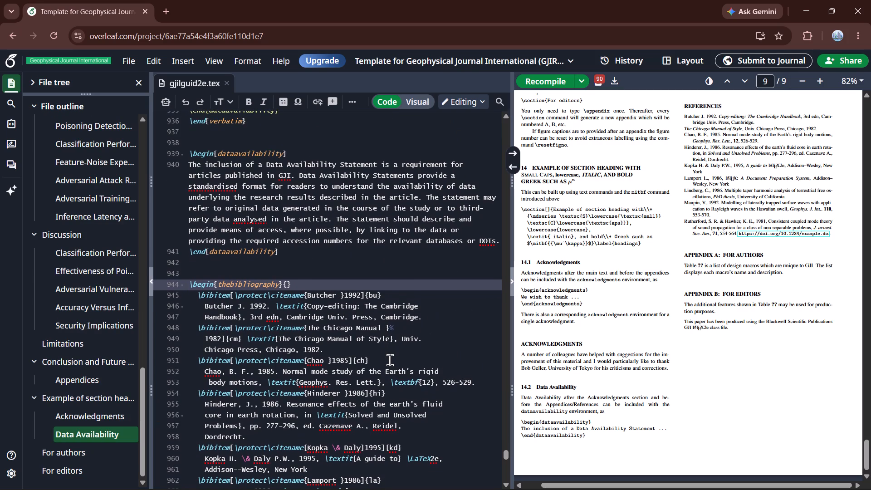
scroll(390, 360, "down", 2)
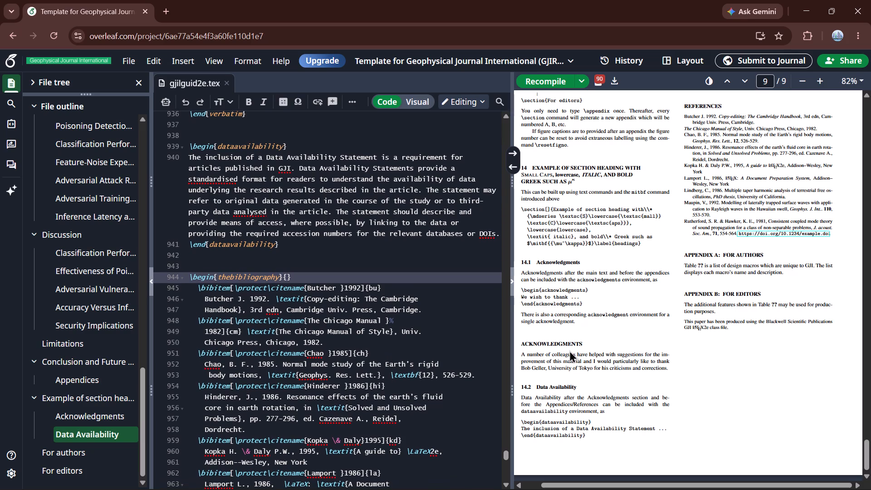
Locate the source of the ACKNOWLEDGMENTS block and the 14.1 Acknowledgments subsection from the compiled page and compare them.
triple_click(570, 343)
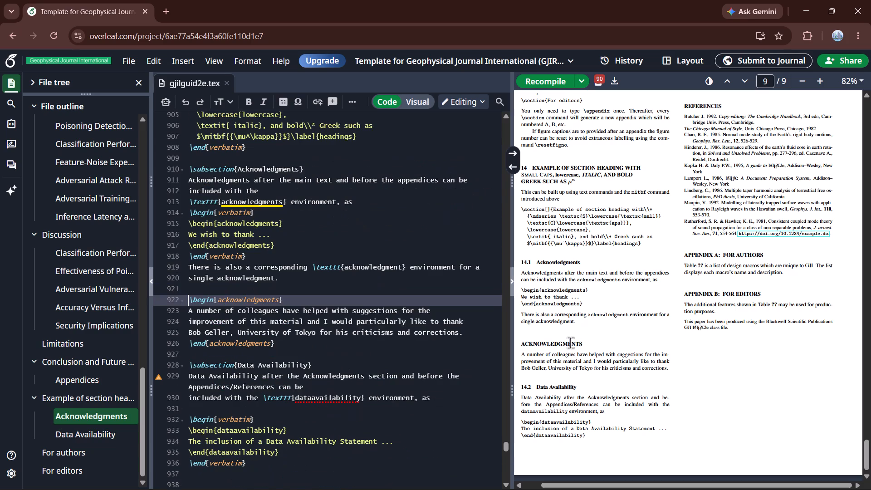
scroll(372, 341, "down", 1)
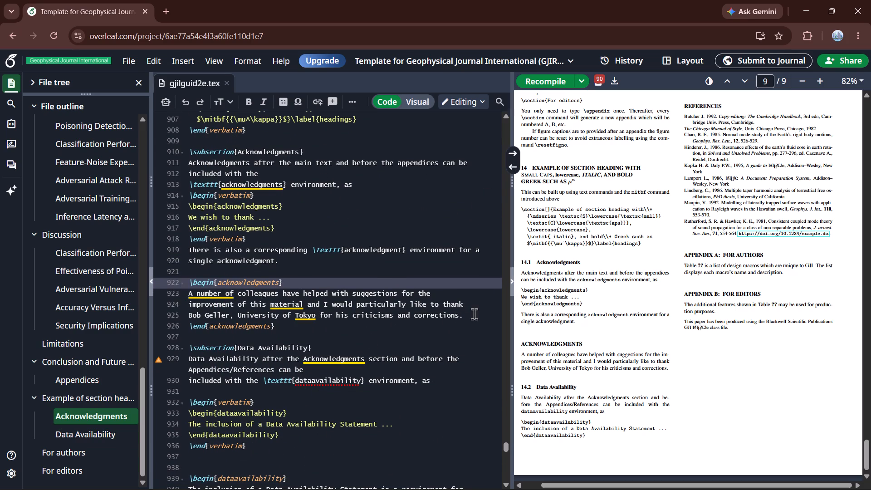
left_click_drag(279, 328, 190, 286)
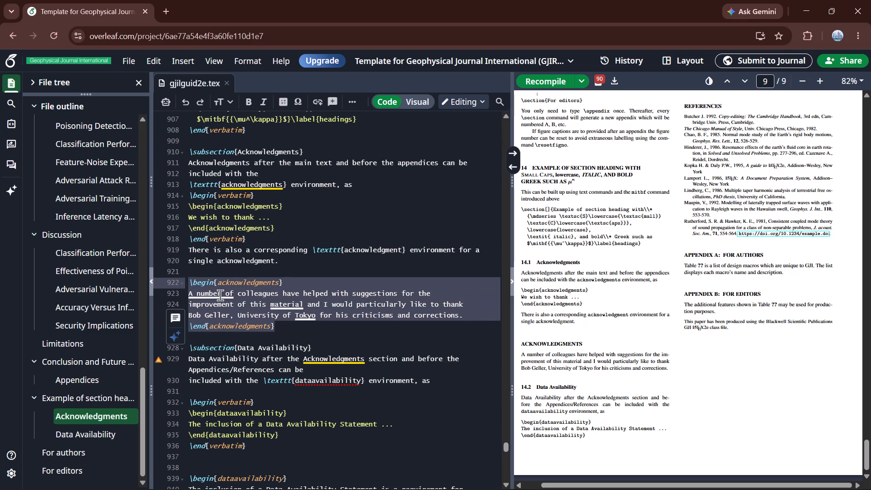
left_click(296, 330)
scroll(339, 318, "up", 1)
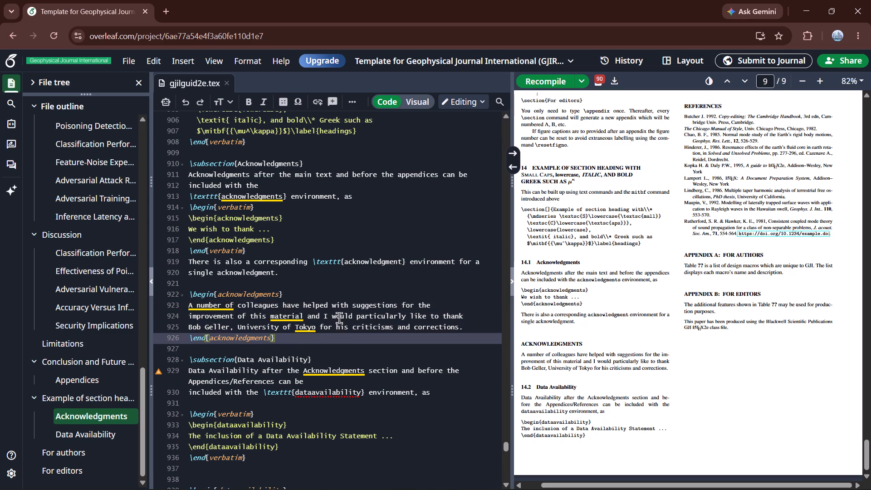
scroll(339, 318, "up", 1)
double_click(545, 275)
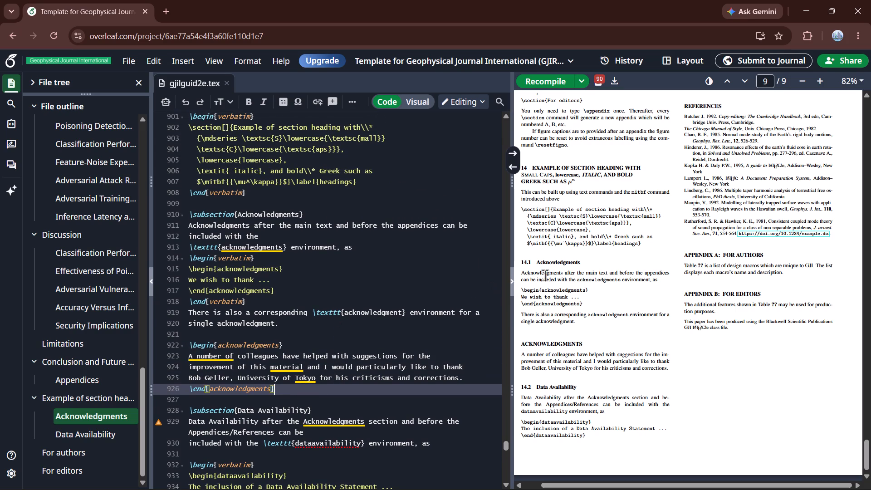
double_click(565, 350)
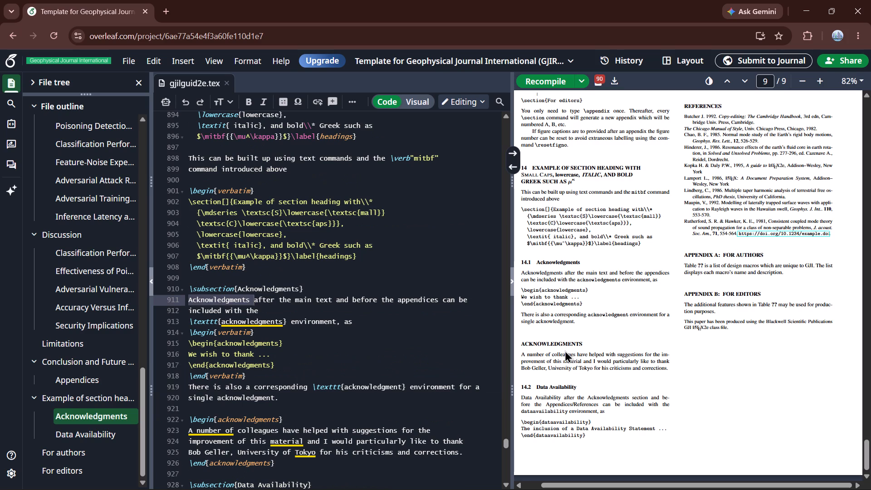
scroll(402, 328, "down", 1)
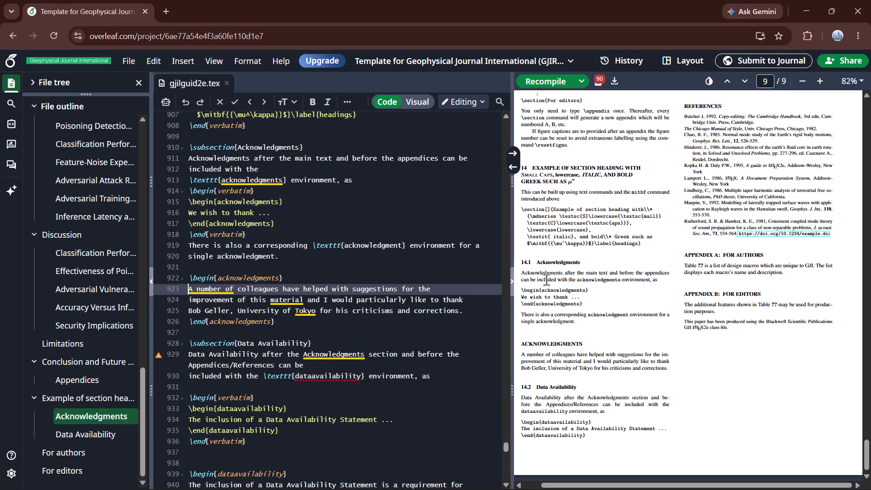
triple_click(546, 279)
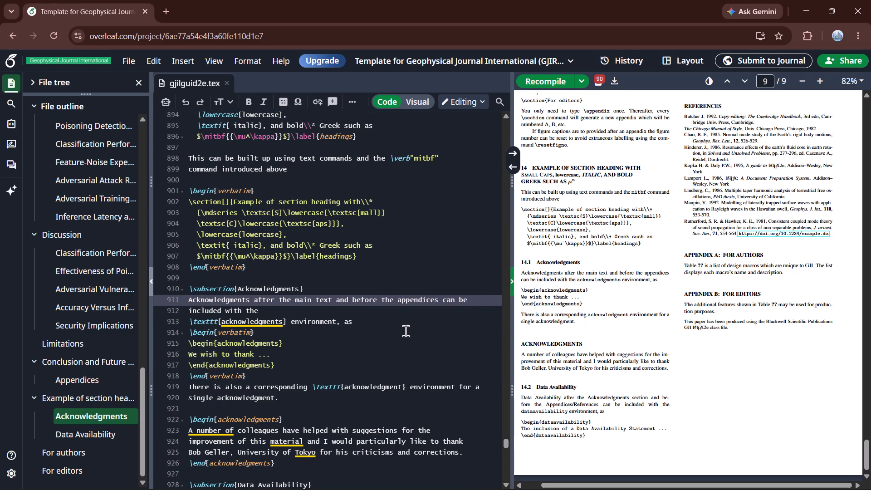
Delete the template's Acknowledgments subsection, from its heading through the verbatim example and the single acknowledgment note, keeping the acknowledgments environment.
left_click(406, 331)
scroll(354, 338, "down", 1)
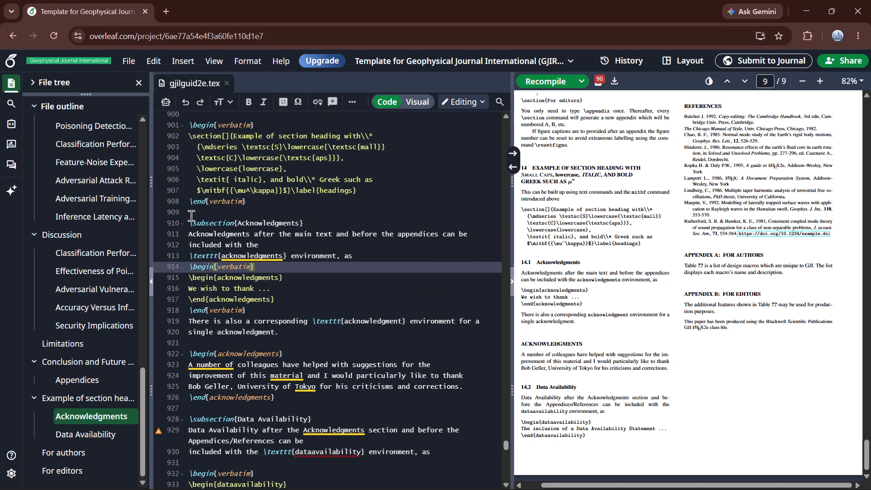
left_click_drag(281, 333, 190, 231)
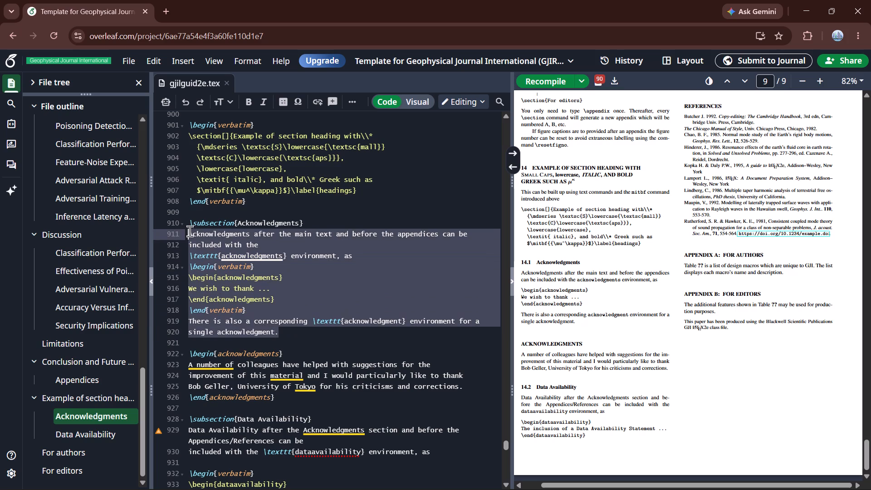
left_click_drag(190, 231, 190, 226)
key("BackSpace")
key("BackSpace")
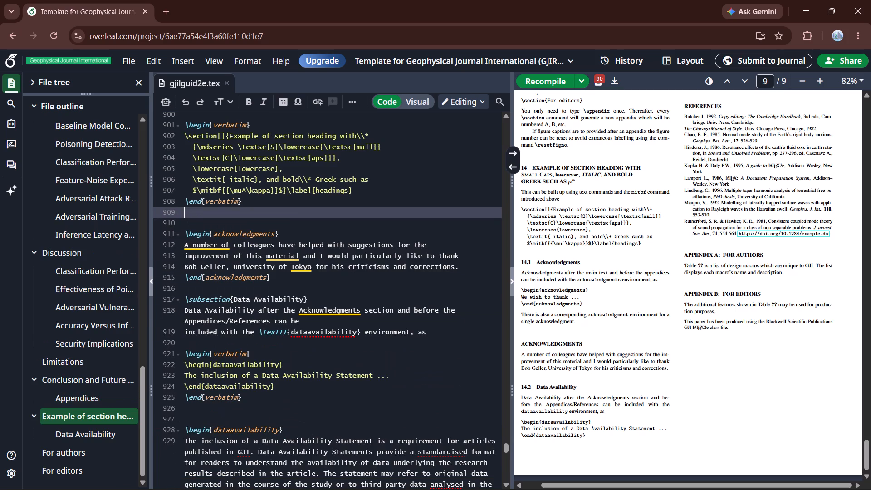
left_click(549, 85)
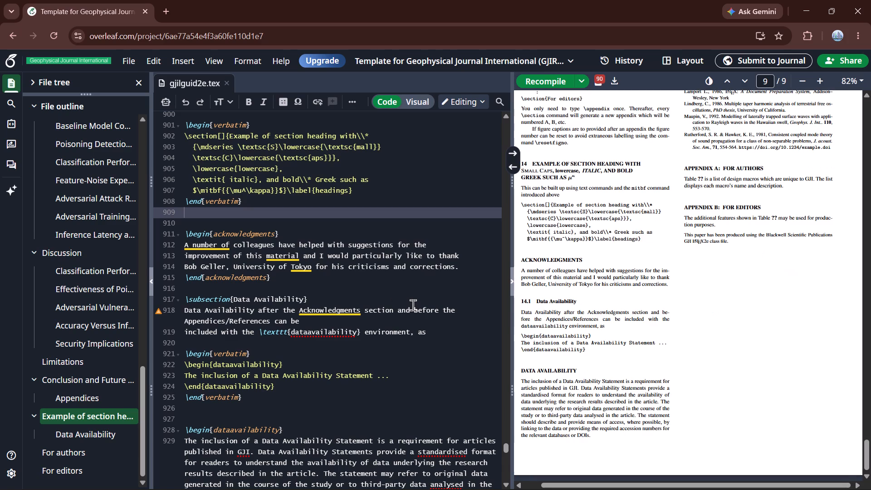
scroll(596, 294, "up", 2)
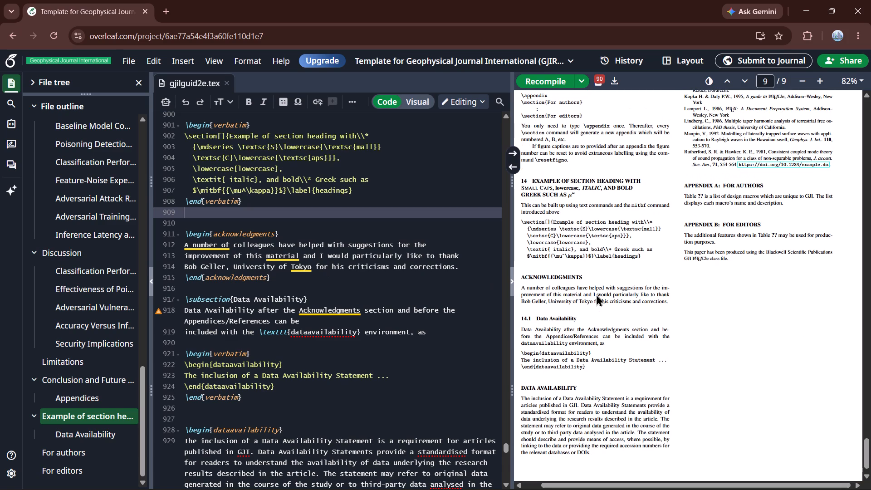
scroll(596, 294, "up", 2)
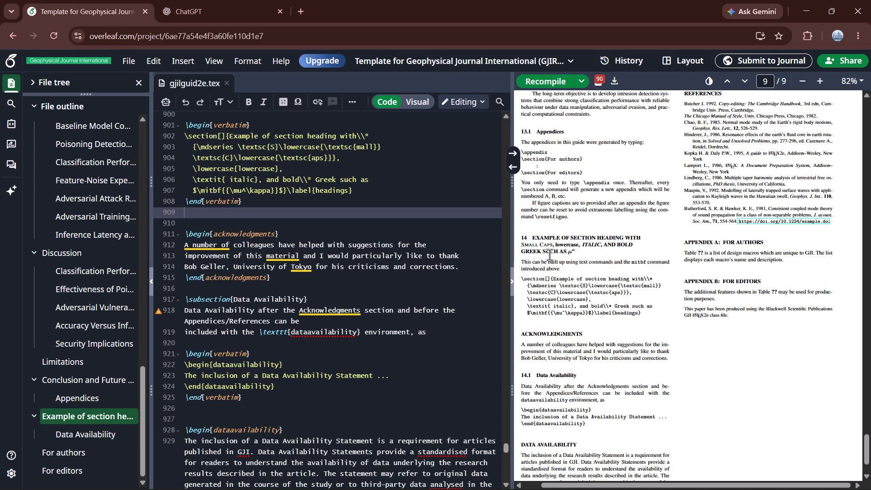
Delete the template author's name from the square brackets of the \author command in the preamble, leaving the brackets empty.
scroll(625, 301, "up", 7)
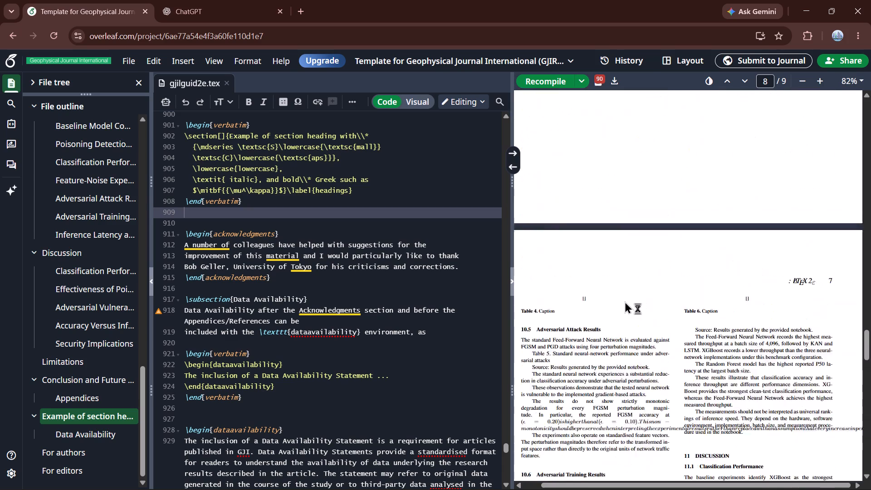
scroll(625, 301, "up", 10)
scroll(625, 301, "down", 1)
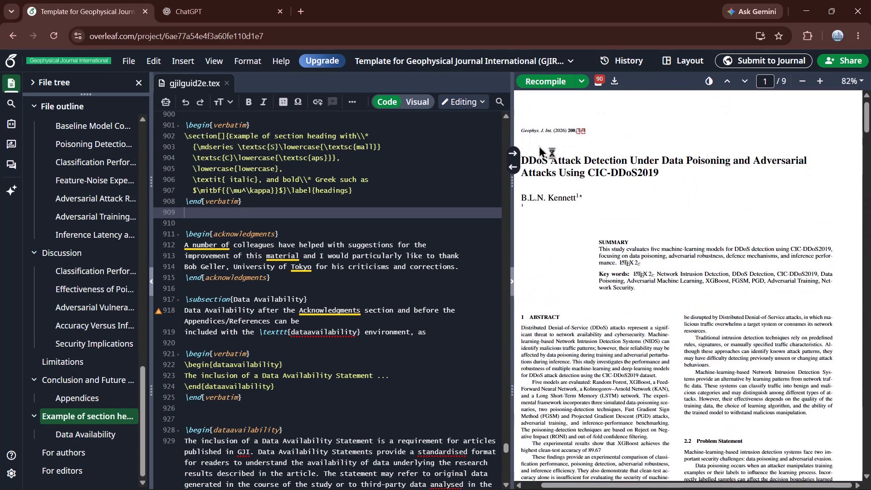
double_click(550, 129)
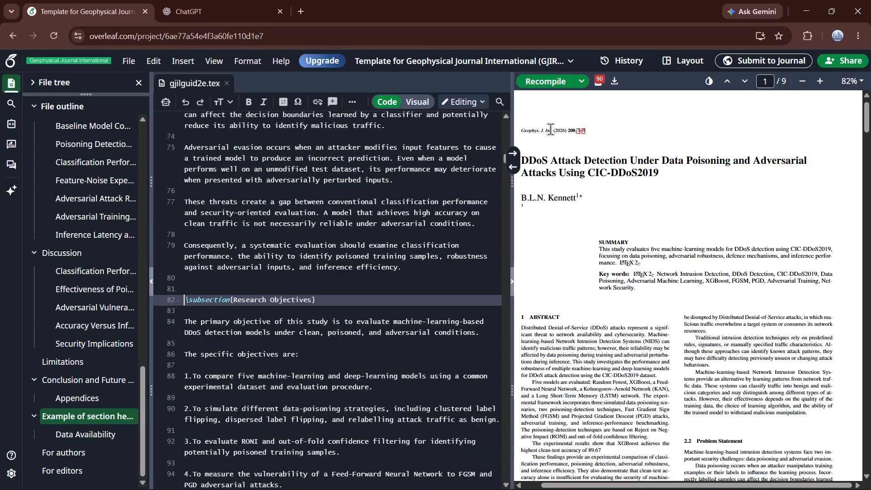
scroll(437, 256, "up", 14)
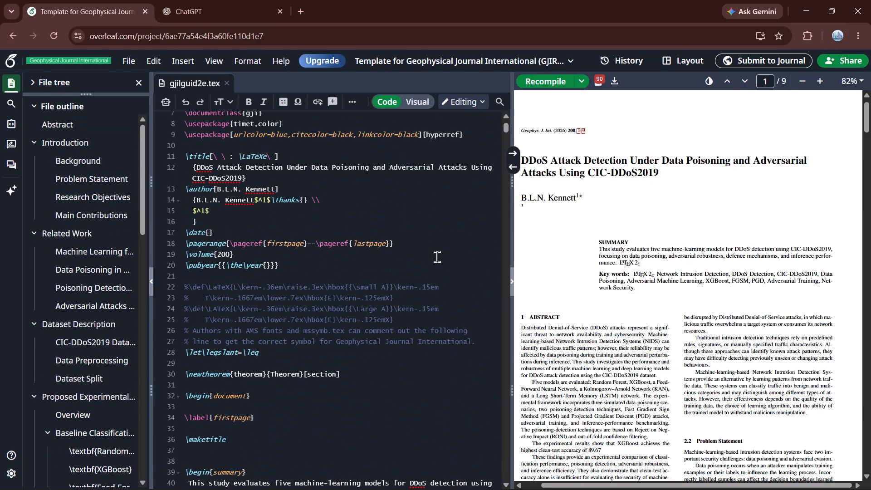
scroll(437, 256, "up", 3)
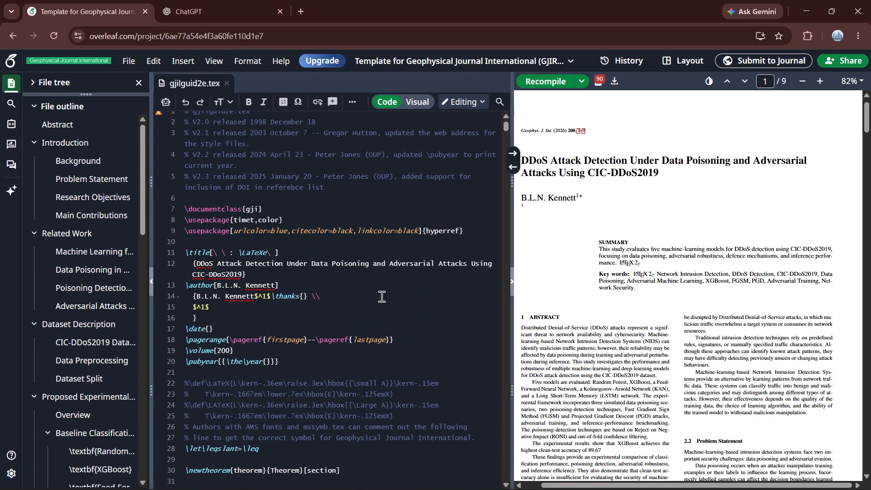
left_click(274, 285)
key("BackSpace")
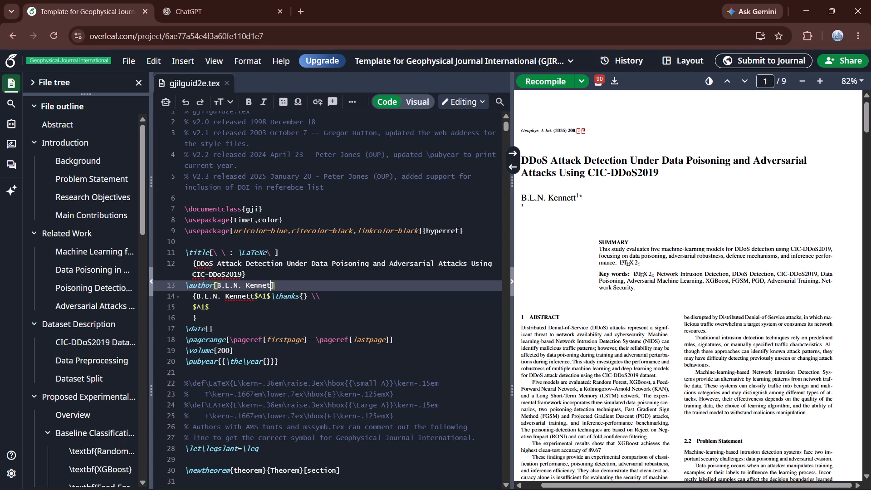
key("BackSpace")
key("BackSpace")
key("BackSpace")
key("BackSpace")
key("BackSpace")
key("BackSpace")
key("BackSpace")
key("BackSpace")
key("BackSpace")
key("BackSpace")
key("BackSpace")
key("BackSpace")
key("BackSpace")
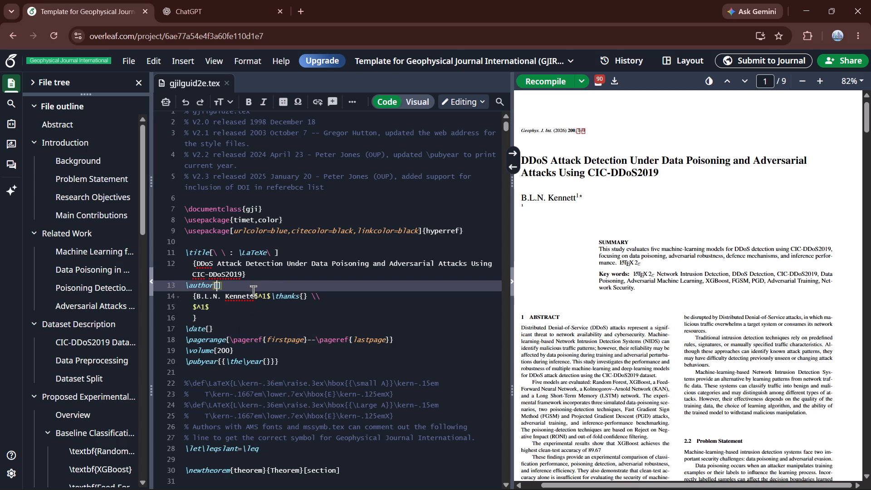
Delete the template author's name from the braces of the author block, keeping the $^1$ marker and \thanks{}.
left_click(253, 294)
key("BackSpace")
key("BackSpace")
key("BackSpace")
key("BackSpace")
key("BackSpace")
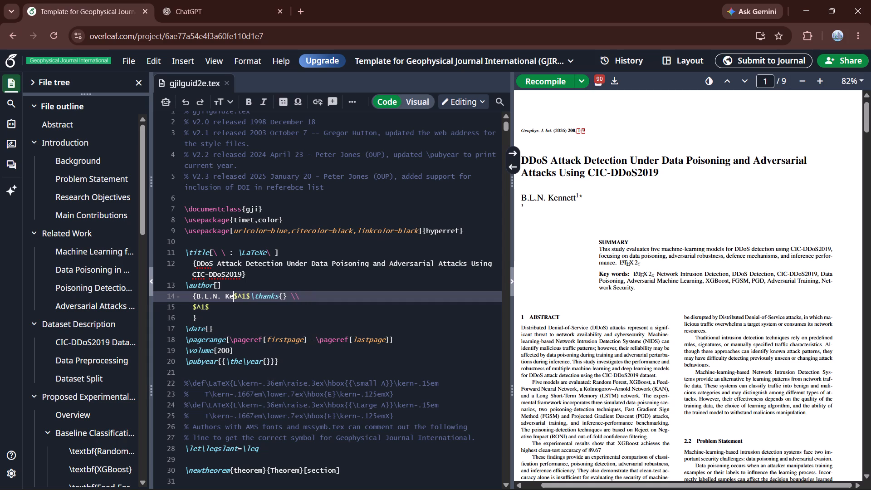
key("BackSpace")
key("BackSpace")
key("BackSpace")
key("BackSpace")
key("BackSpace")
key("BackSpace")
key("BackSpace")
key("BackSpace")
key("BackSpace")
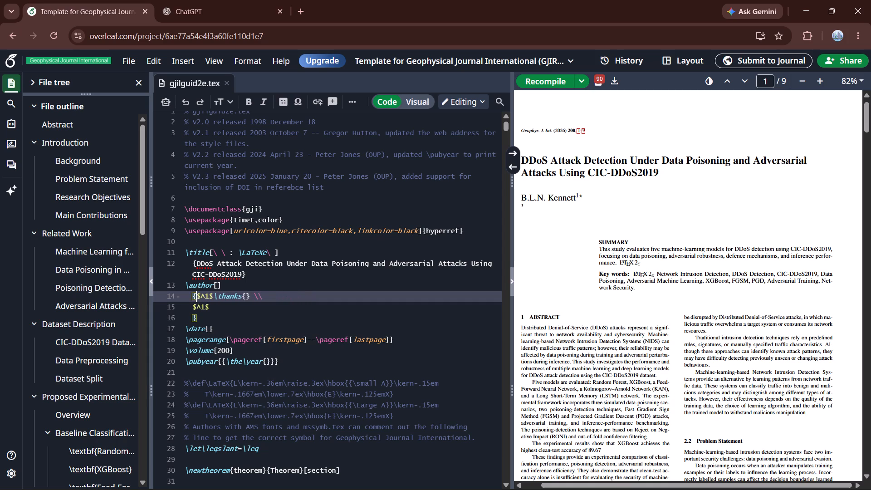
Recompile the document with the author name removed.
left_click(544, 81)
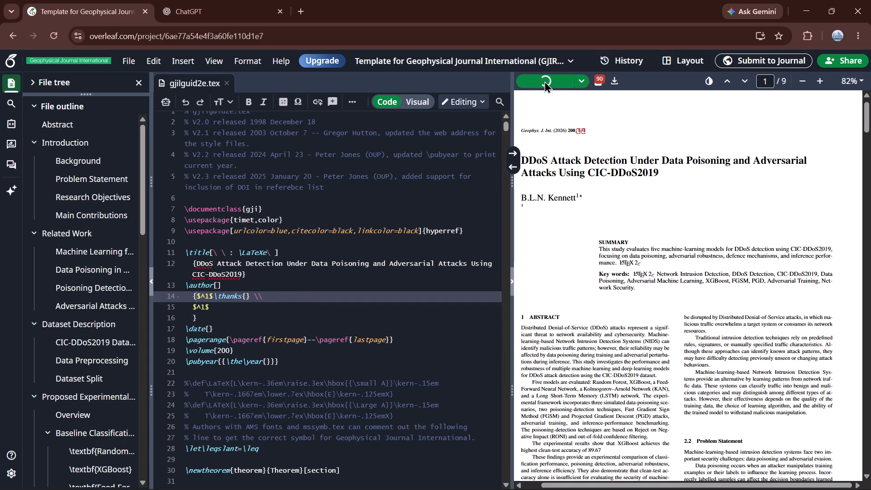
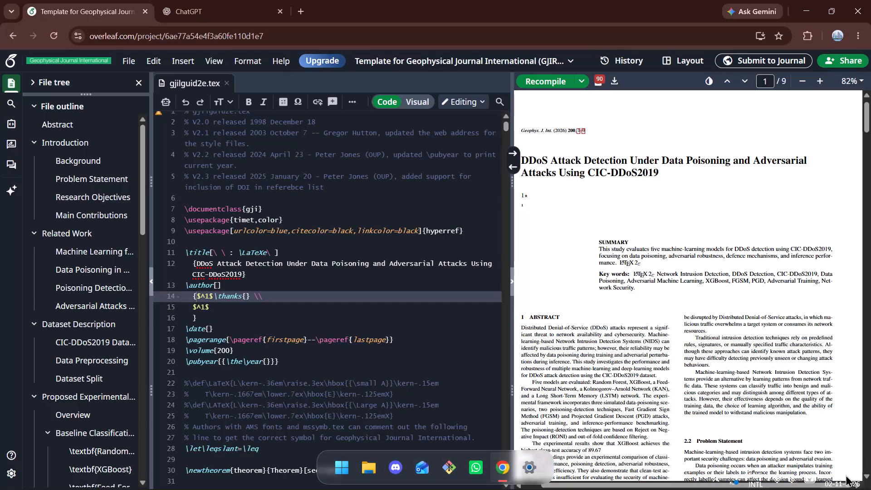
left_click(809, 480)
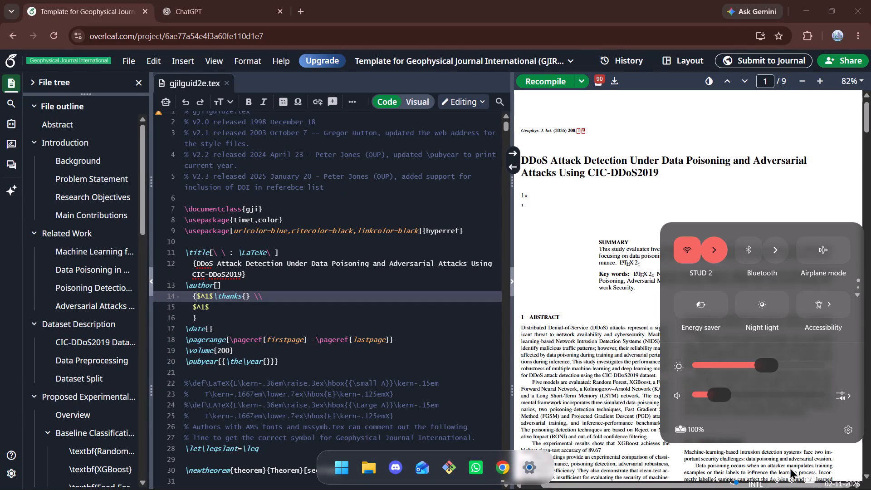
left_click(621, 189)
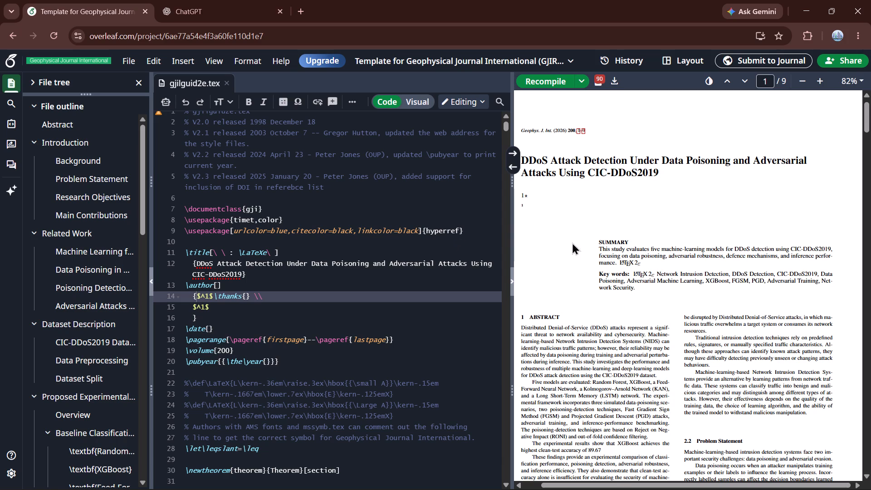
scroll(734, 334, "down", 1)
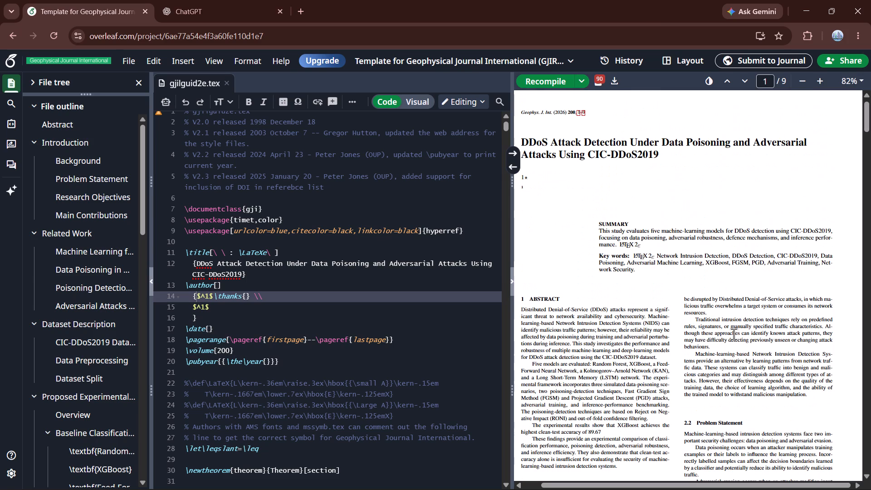
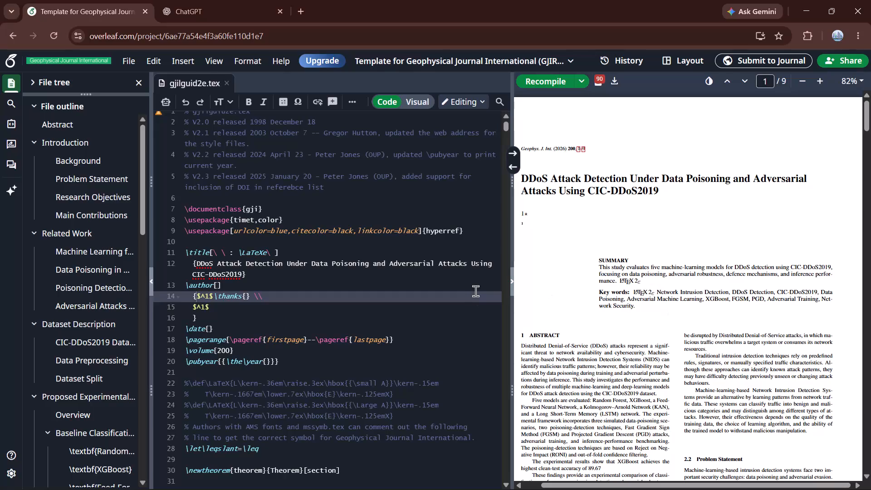
Examine the compiled first page of the paper, following the page-range link in its header.
scroll(385, 265, "down", 1)
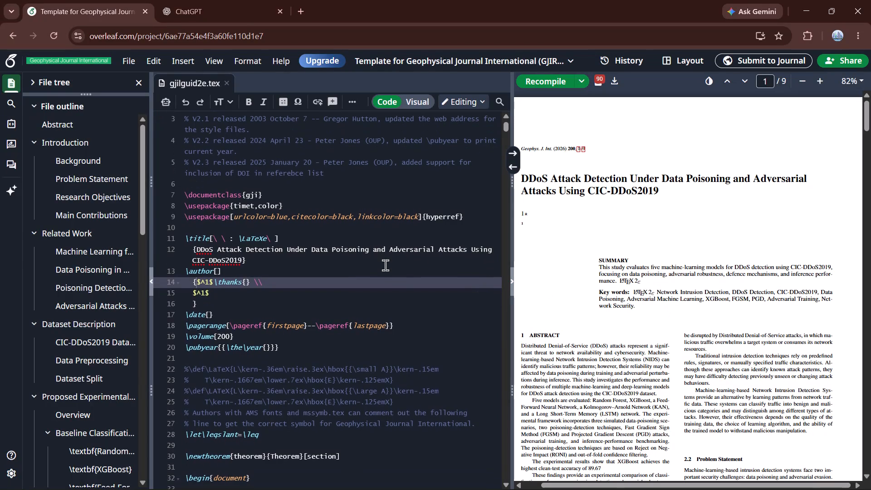
scroll(385, 265, "down", 1)
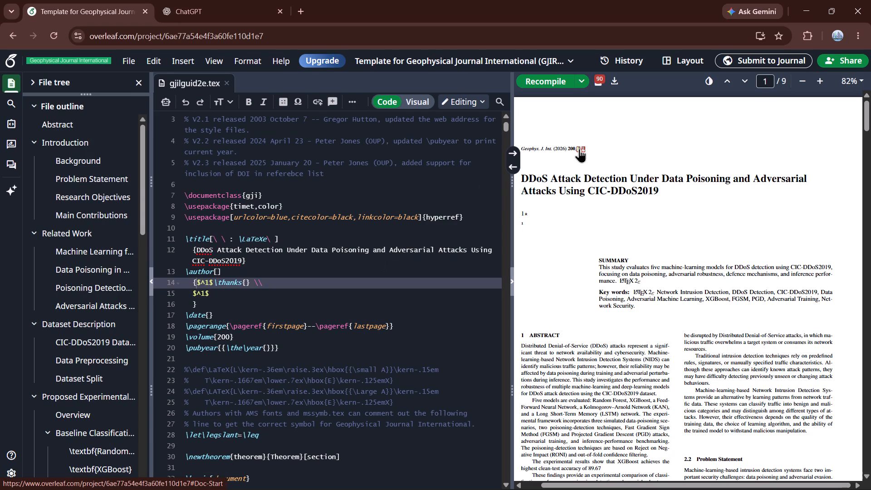
left_click(579, 149)
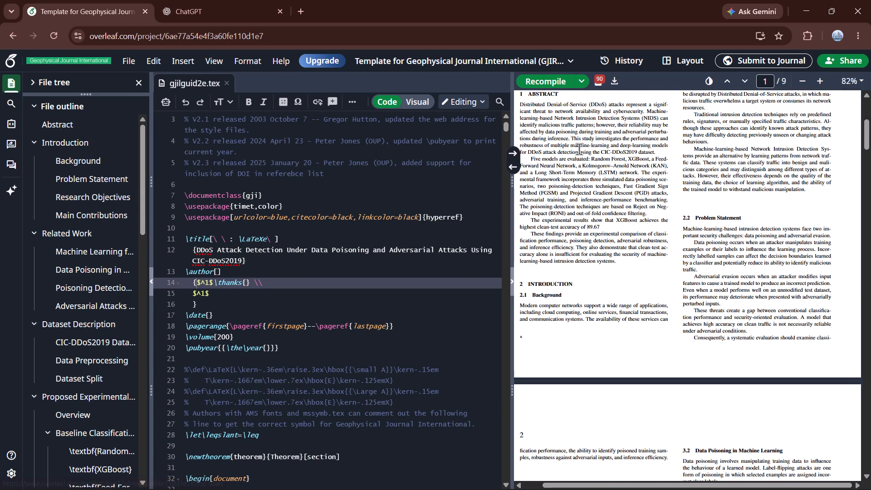
scroll(592, 214, "up", 5)
scroll(592, 214, "down", 3)
scroll(592, 214, "up", 6)
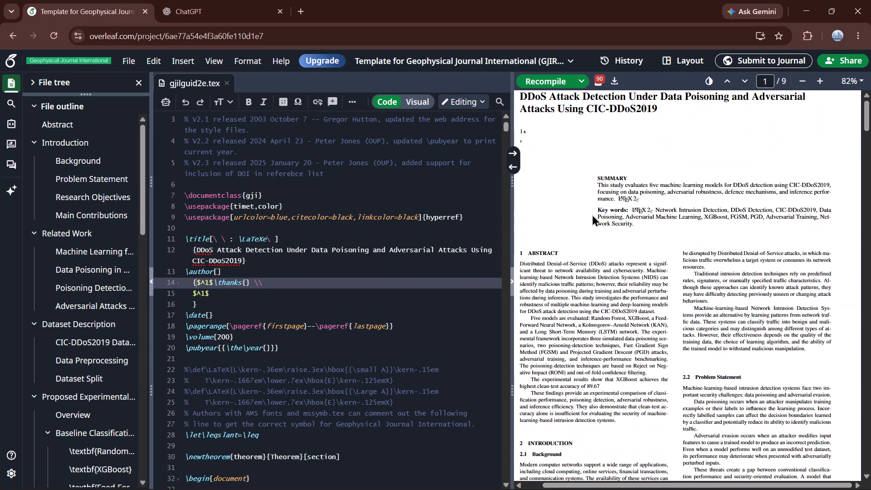
scroll(616, 291, "down", 1)
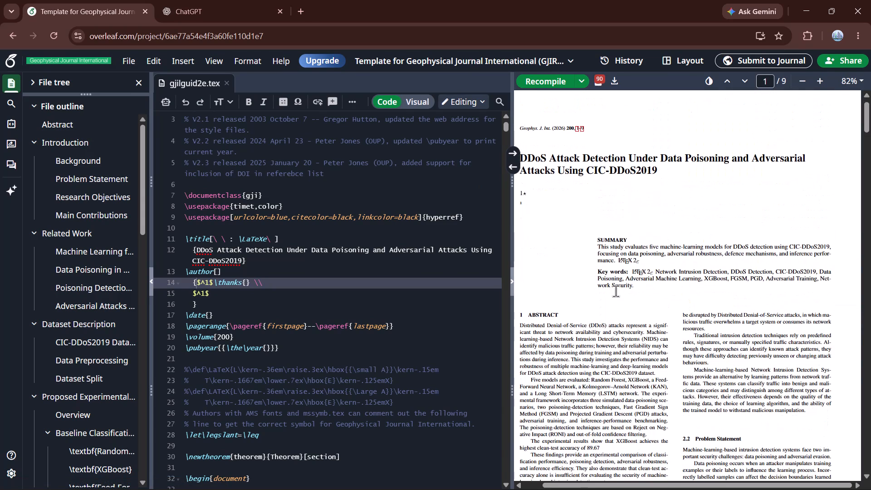
Read through the LaTeX source from the preamble and summary to the Dataset Split and Overview subsections.
scroll(616, 291, "down", 1)
scroll(307, 321, "down", 3)
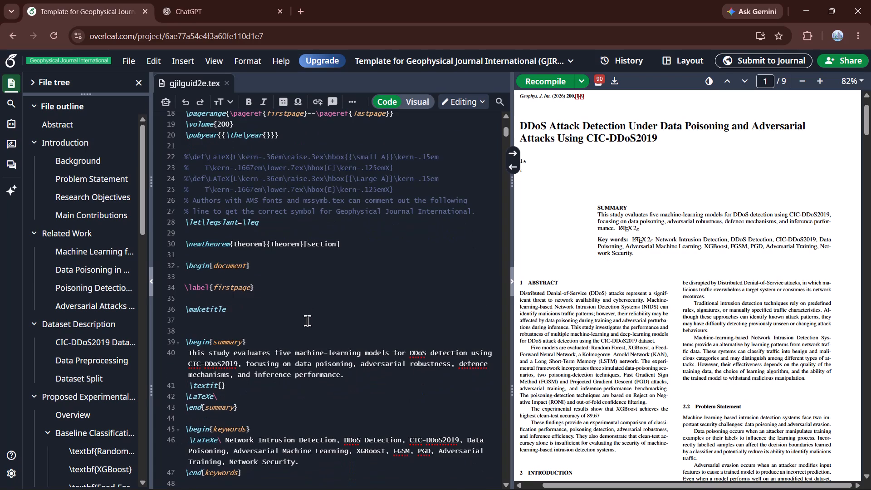
scroll(307, 321, "down", 1)
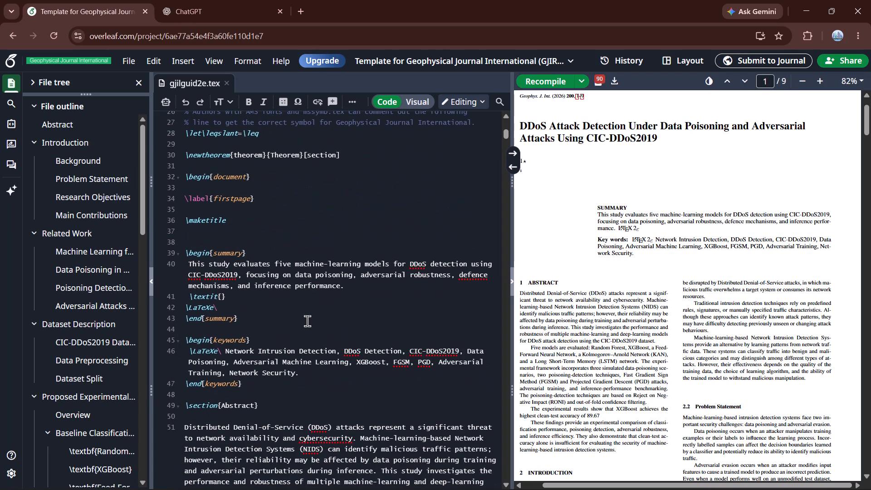
scroll(307, 321, "down", 1)
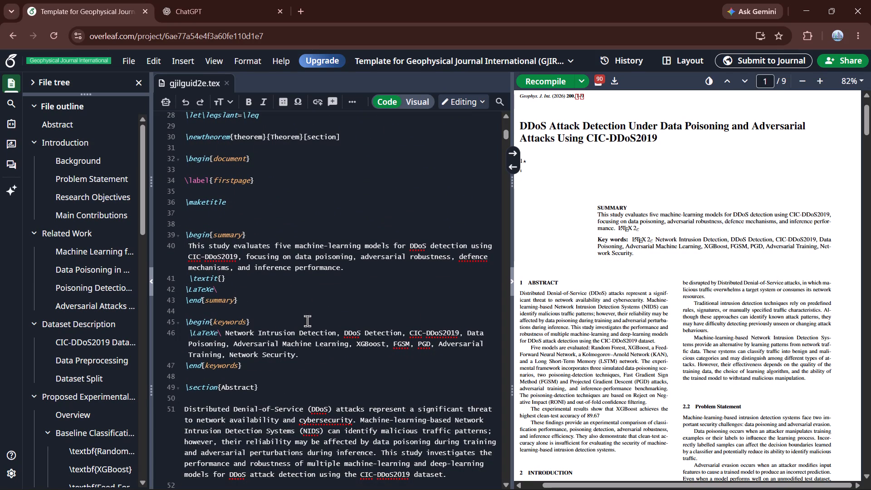
scroll(307, 321, "down", 7)
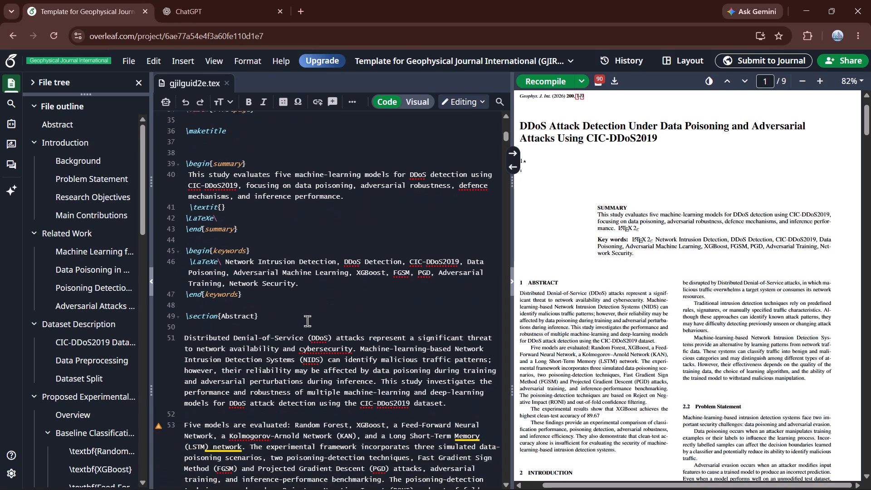
scroll(307, 321, "down", 3)
scroll(367, 345, "down", 1)
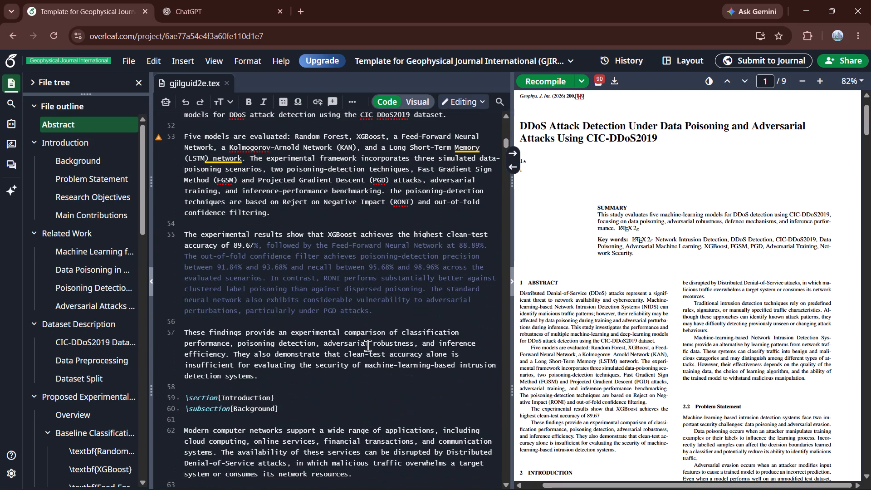
scroll(367, 345, "down", 1)
scroll(605, 328, "down", 1)
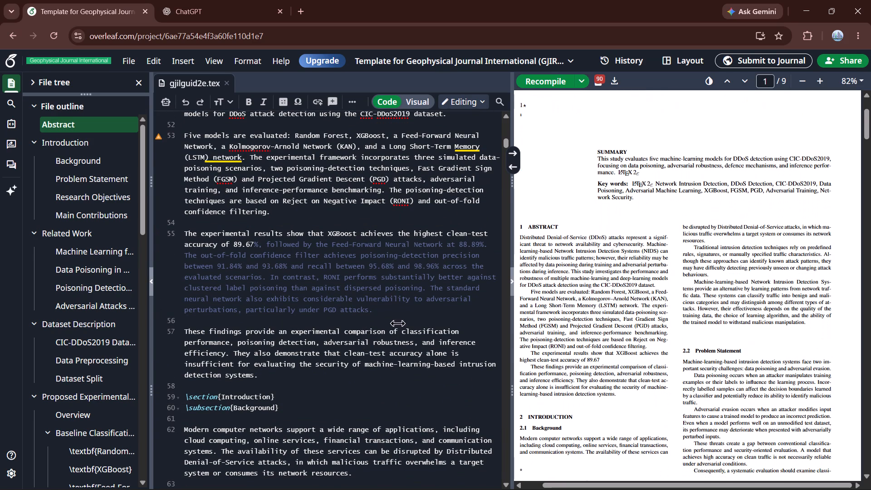
scroll(236, 320, "down", 4)
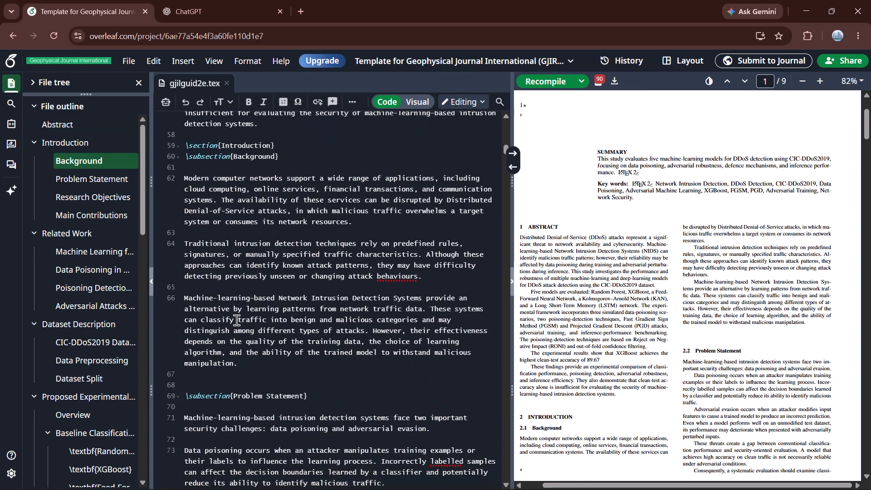
scroll(236, 320, "down", 1)
scroll(369, 254, "down", 7)
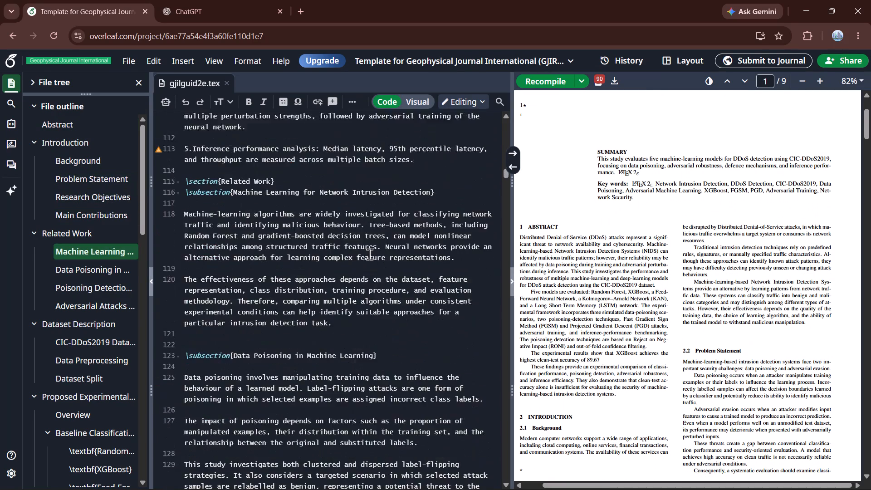
scroll(369, 254, "down", 8)
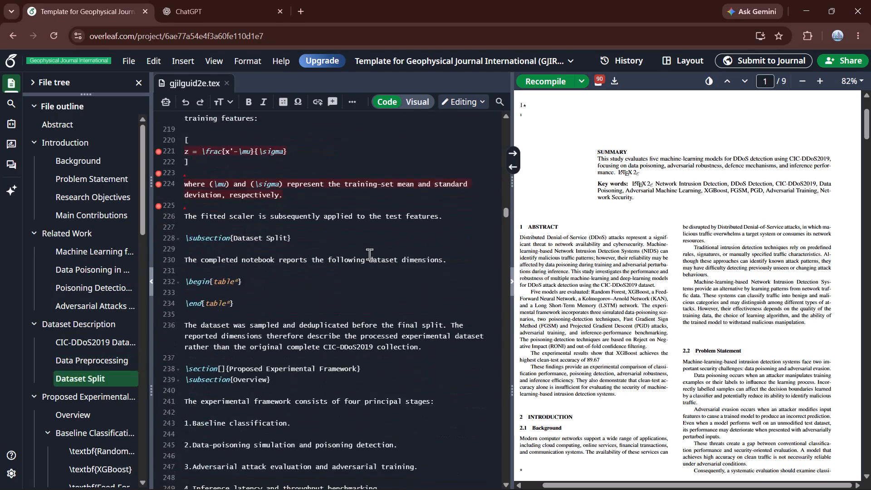
Request a suggested fix for the missing $ error on line 221 and read its log entry.
scroll(369, 254, "up", 5)
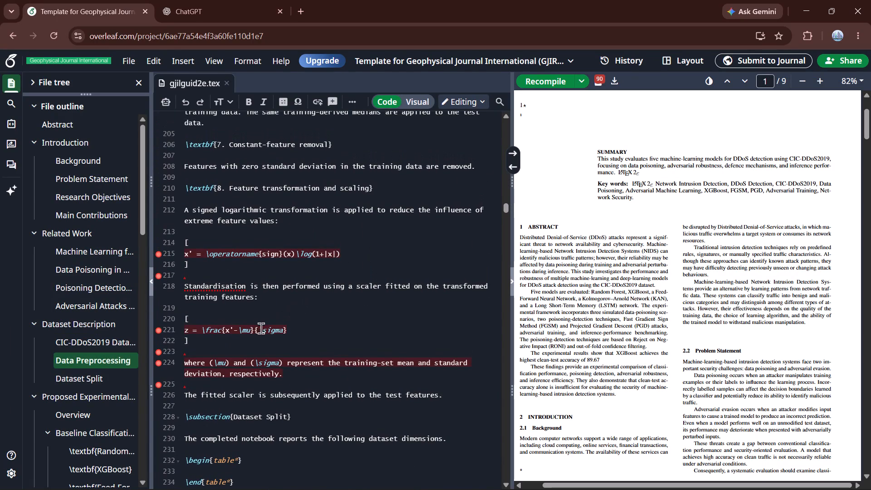
left_click(257, 331)
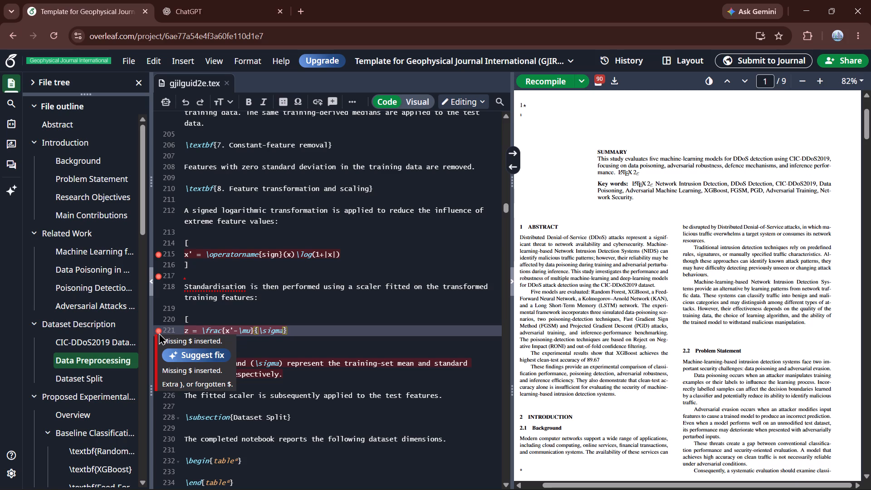
left_click(213, 358)
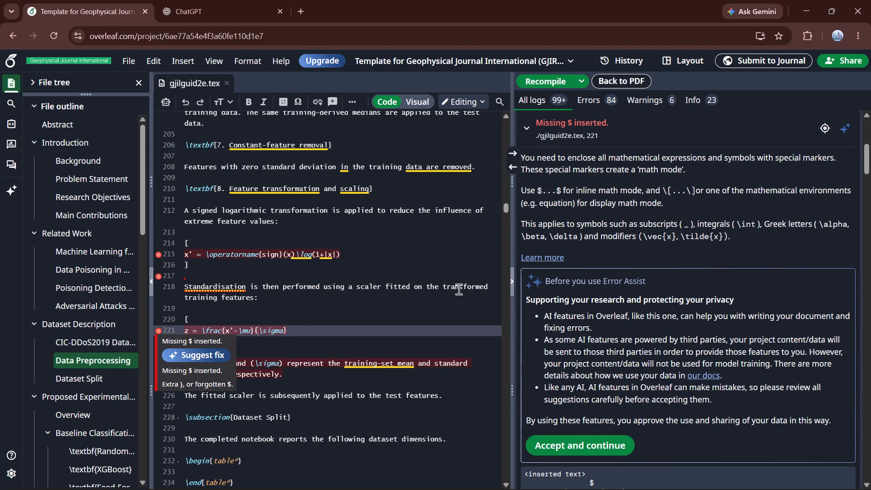
scroll(593, 319, "down", 1)
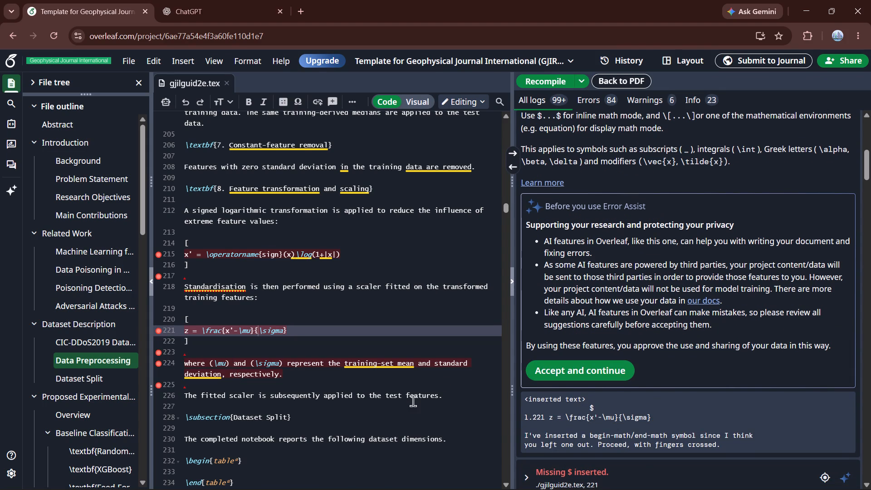
Insert a $ before x' in the fraction's numerator on line 221 and recompile the document.
left_click(362, 357)
left_click(225, 332)
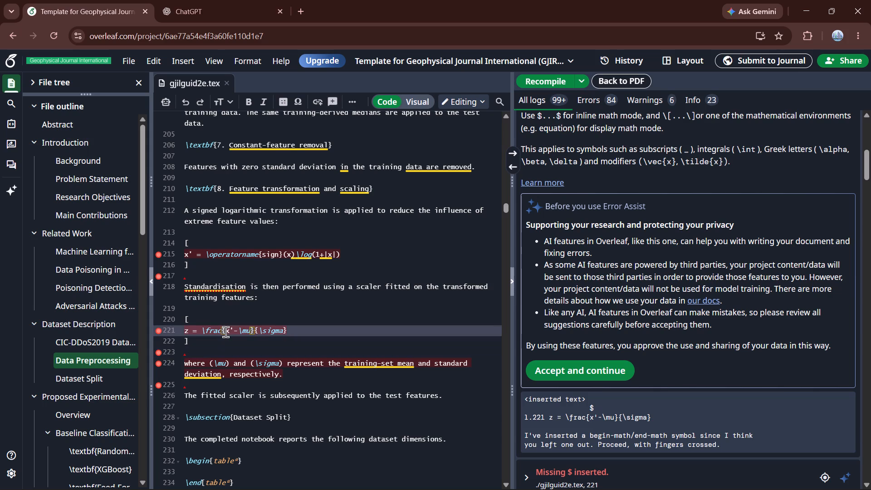
key("shift+dollar")
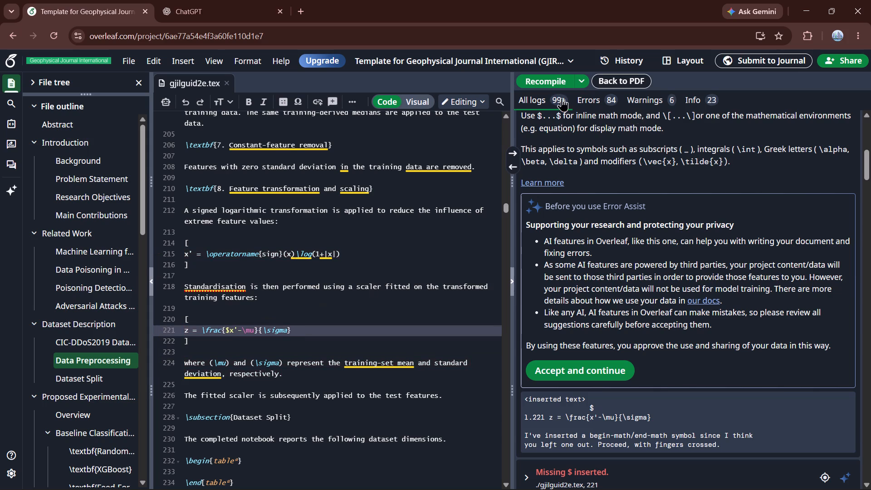
left_click(547, 80)
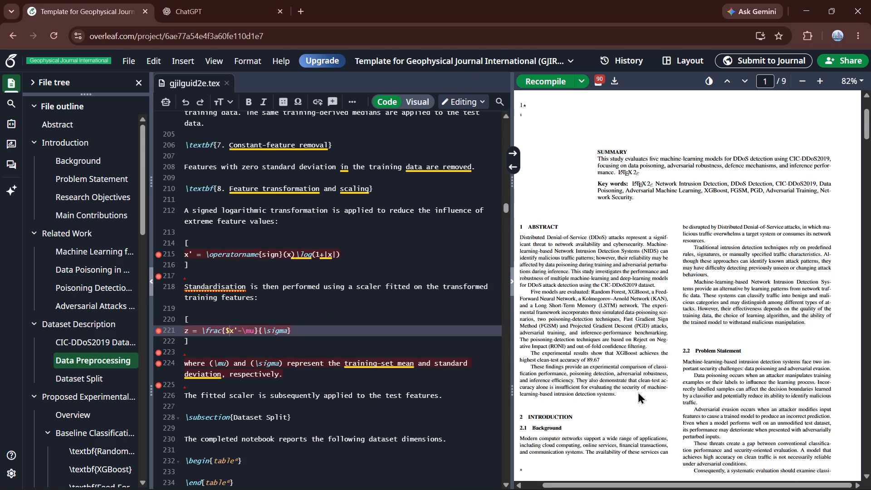
Examine the recompiled preview through the Data Preprocessing formulas and Dataset Split section on page 3.
scroll(638, 392, "down", 5)
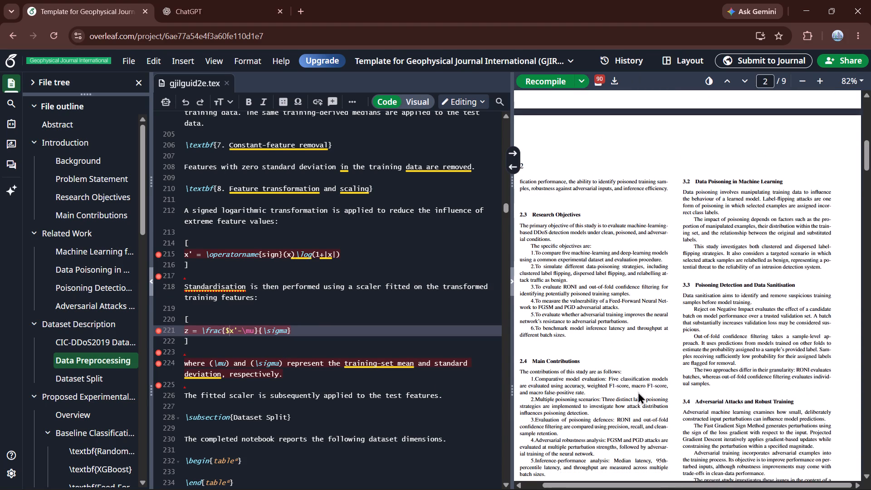
scroll(638, 392, "down", 1)
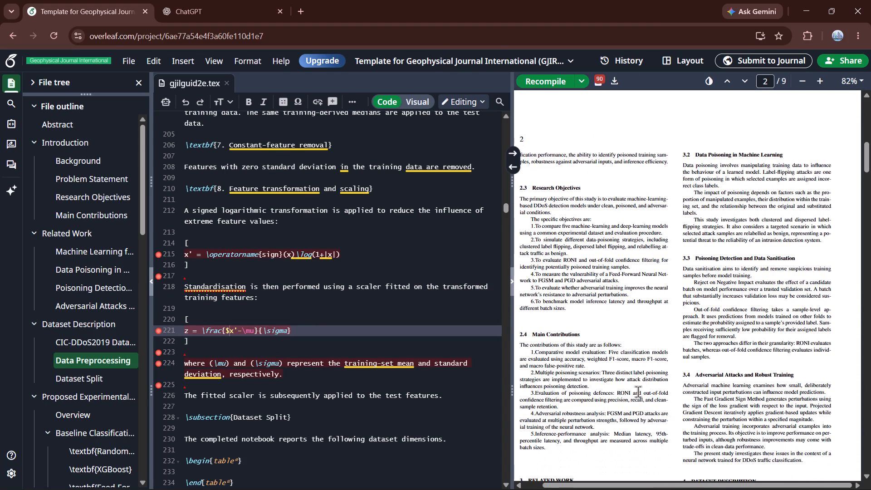
scroll(638, 392, "down", 3)
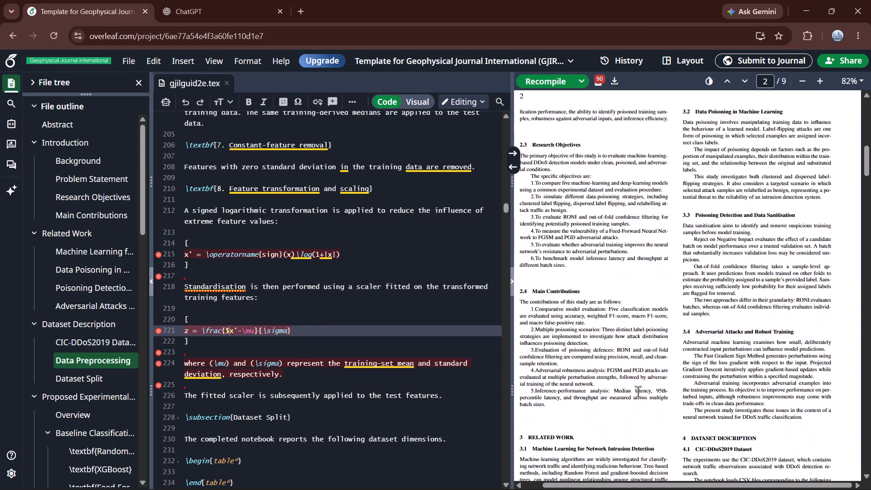
scroll(638, 392, "down", 4)
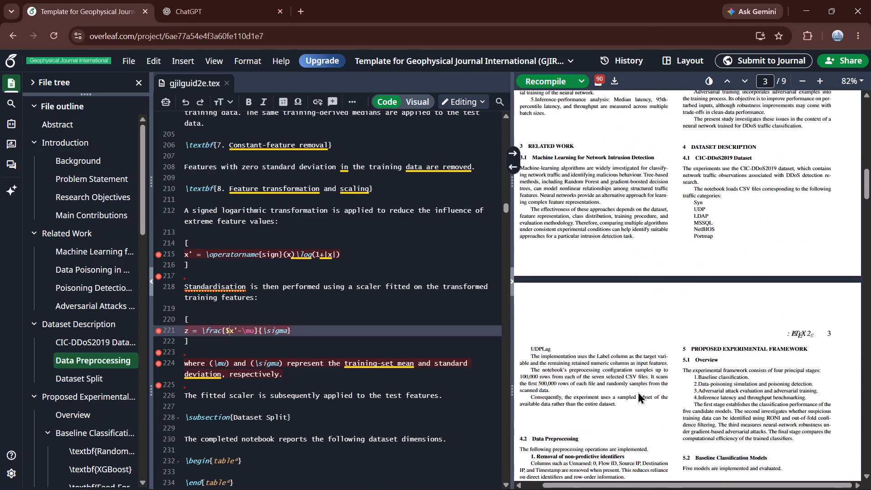
scroll(638, 392, "down", 3)
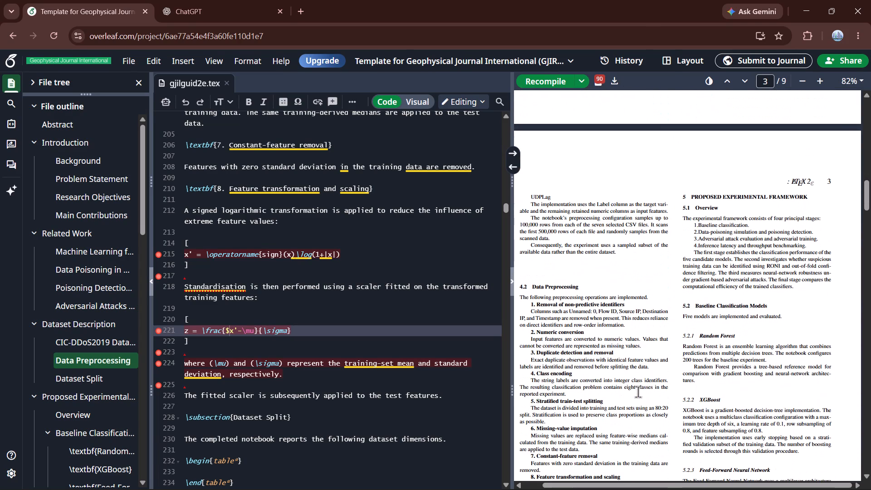
scroll(638, 392, "down", 3)
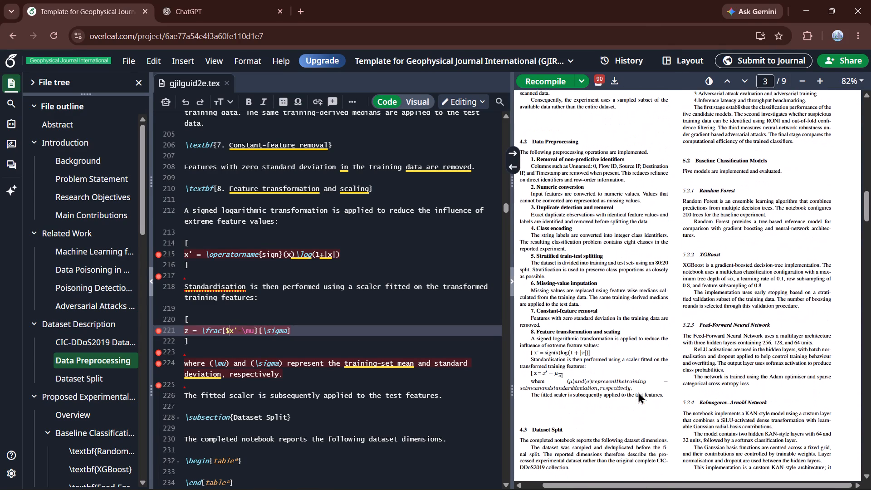
scroll(638, 392, "down", 1)
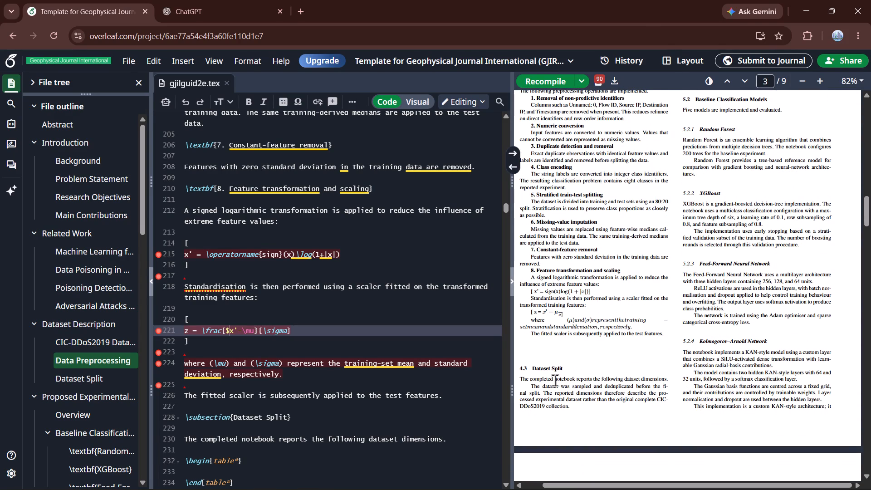
Locate the source line of the Dataset Split sentence from the preview and recheck page 3 of the preview.
double_click(555, 380)
left_click(555, 380)
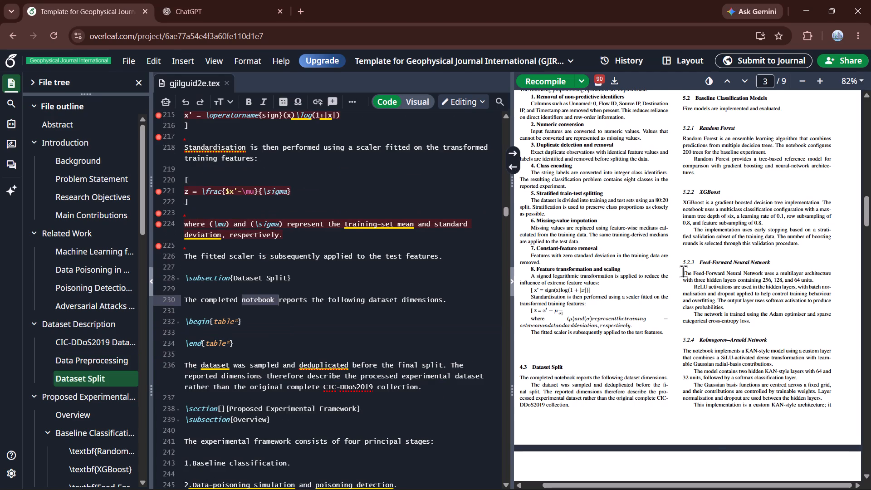
scroll(683, 271, "up", 1)
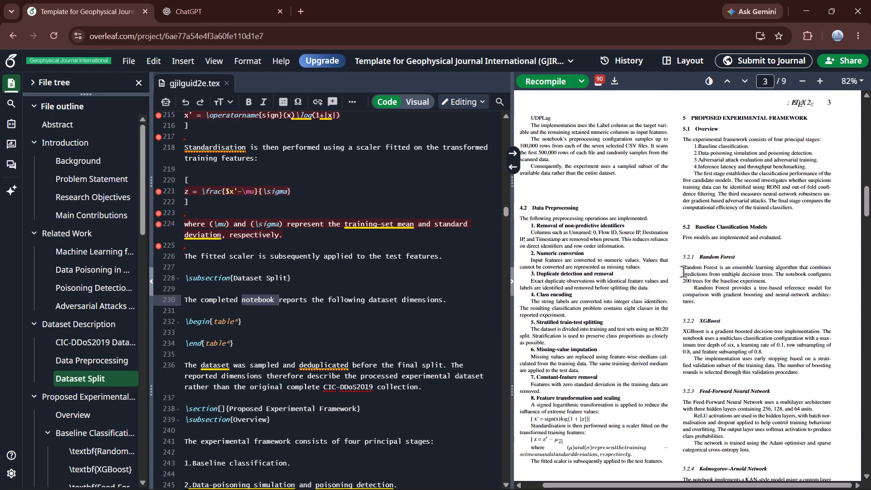
scroll(683, 271, "up", 2)
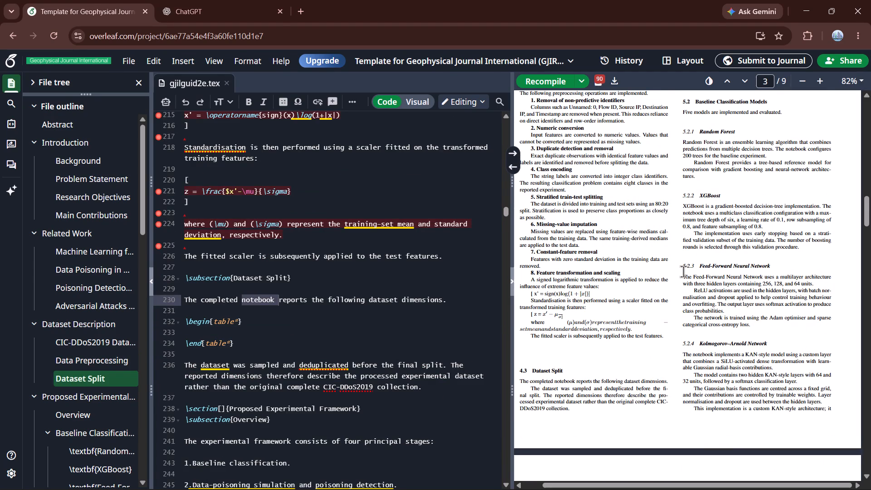
scroll(683, 271, "up", 1)
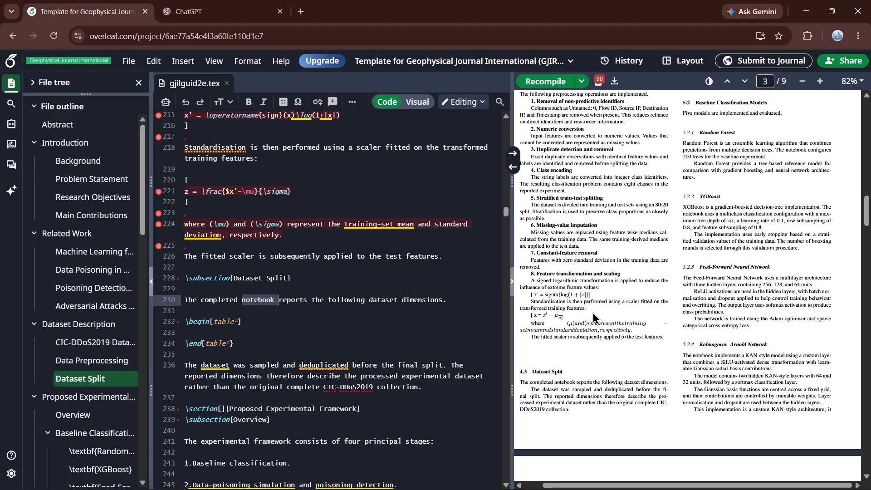
Request a suggested fix for the missing $ error on line 221 and accept the Error Assist terms.
left_click(236, 192)
left_click(226, 192)
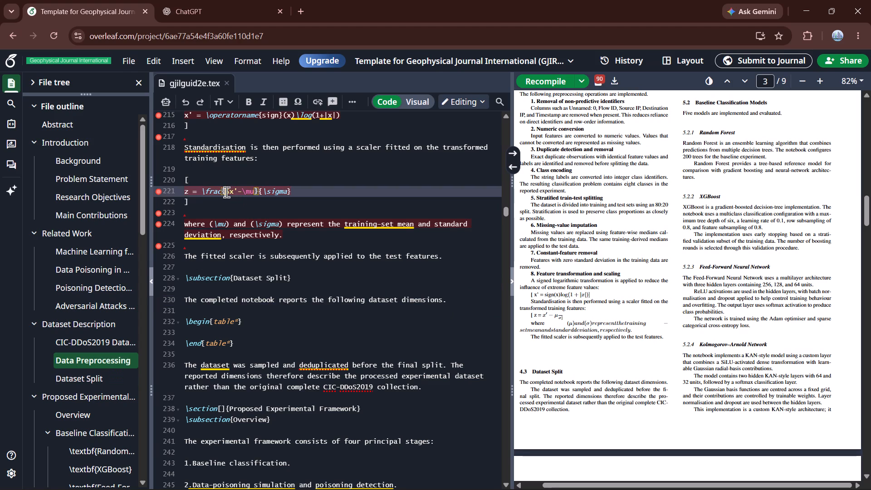
left_click(228, 192)
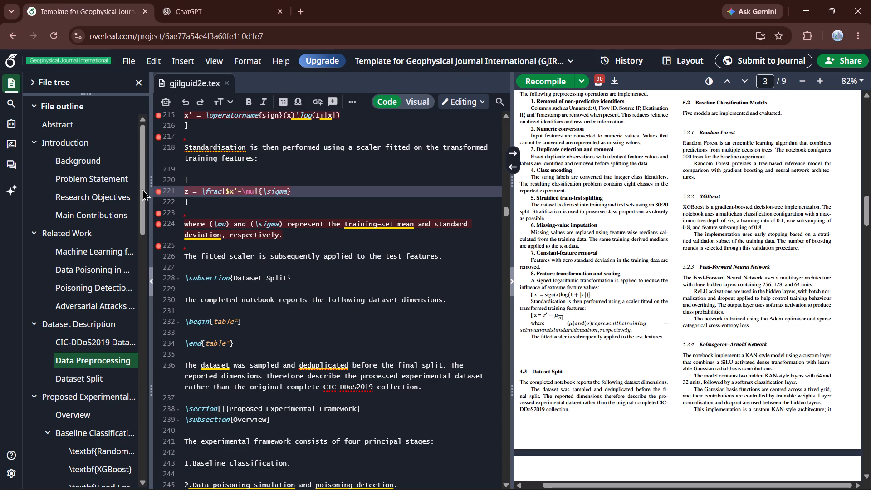
left_click(161, 192)
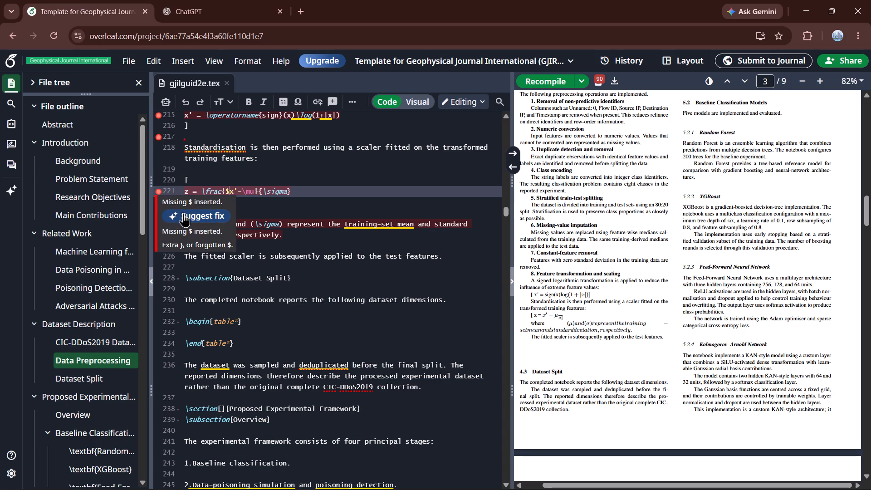
left_click(184, 214)
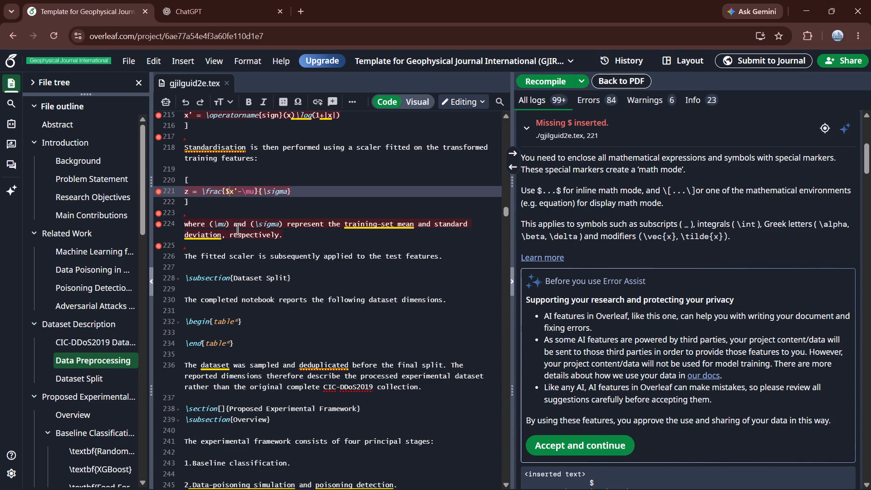
left_click(585, 443)
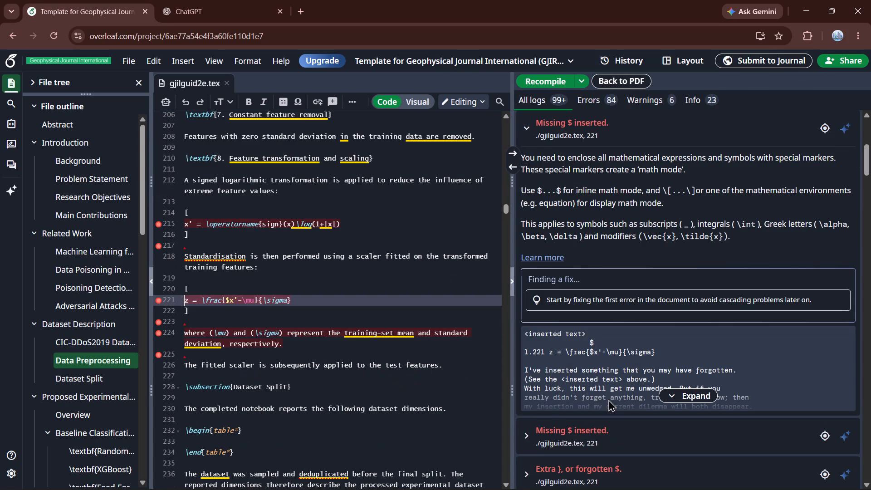
Read the suggested code change and the expanded log entry for the line 221 error.
scroll(608, 399, "down", 2)
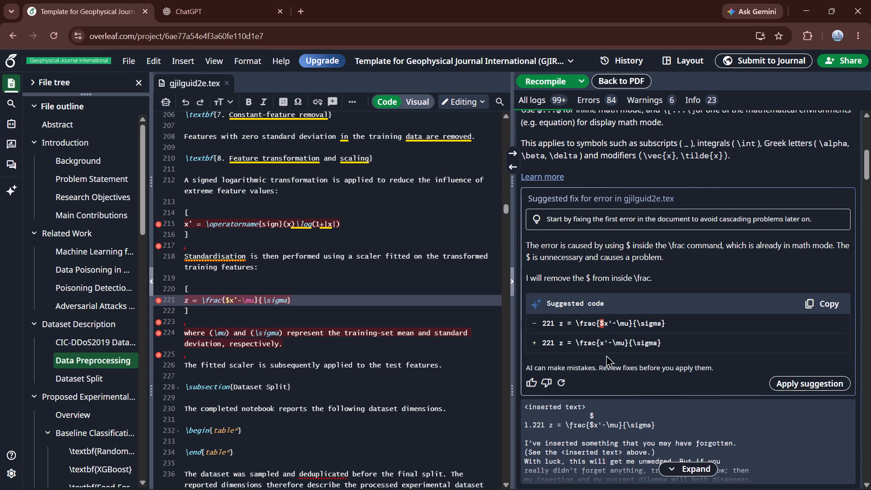
scroll(606, 355, "down", 6)
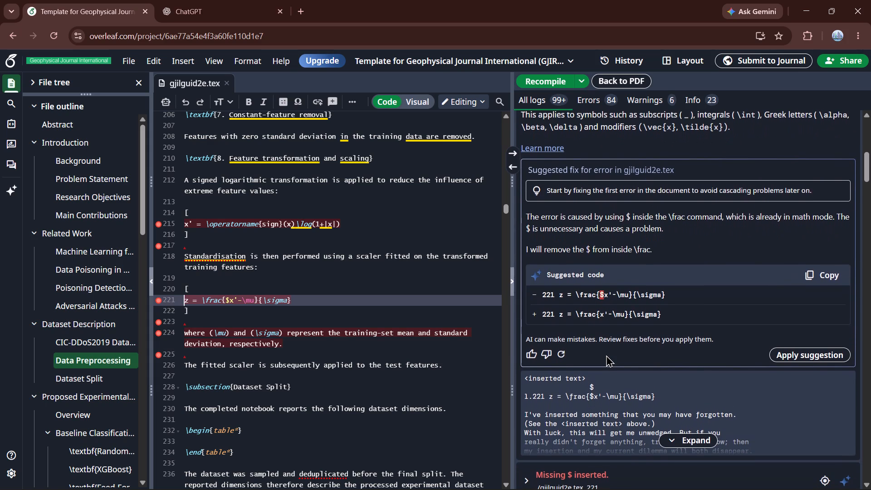
scroll(606, 355, "down", 4)
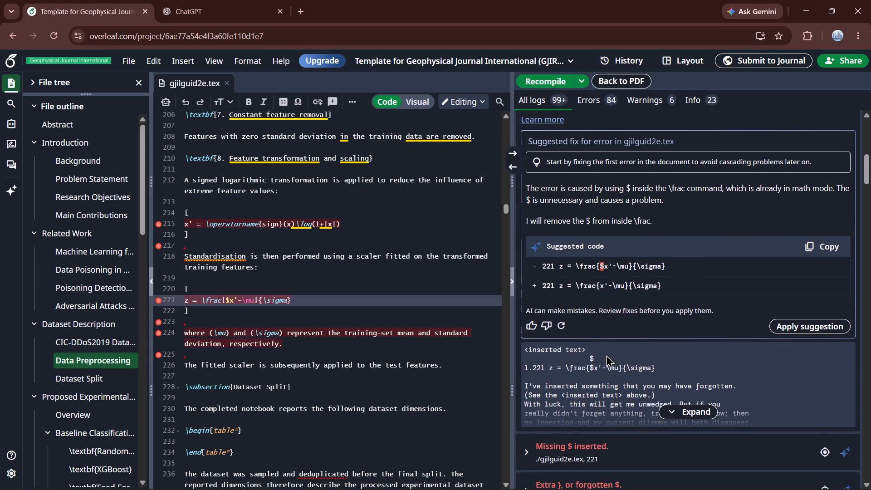
scroll(606, 355, "down", 1)
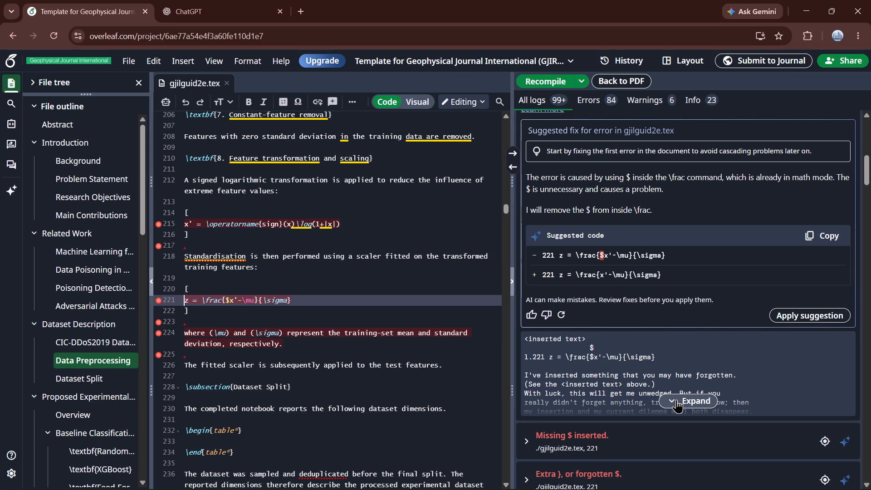
left_click(676, 399)
scroll(631, 372, "down", 2)
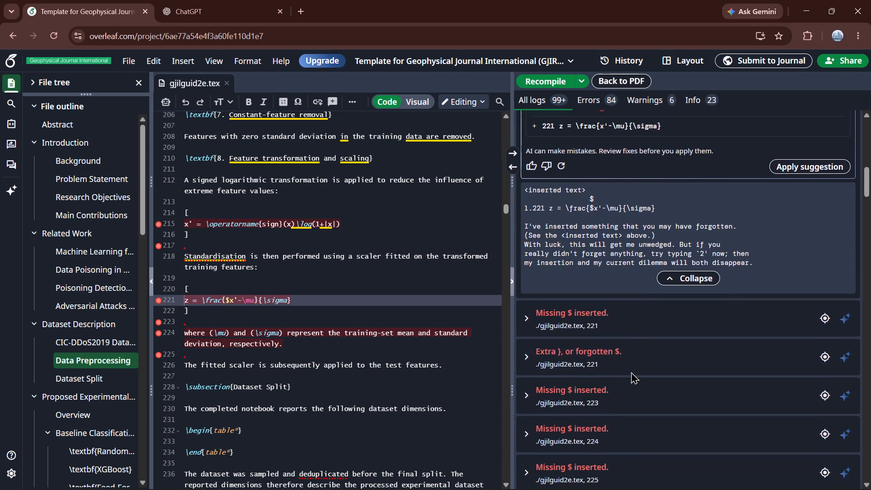
scroll(631, 372, "up", 1)
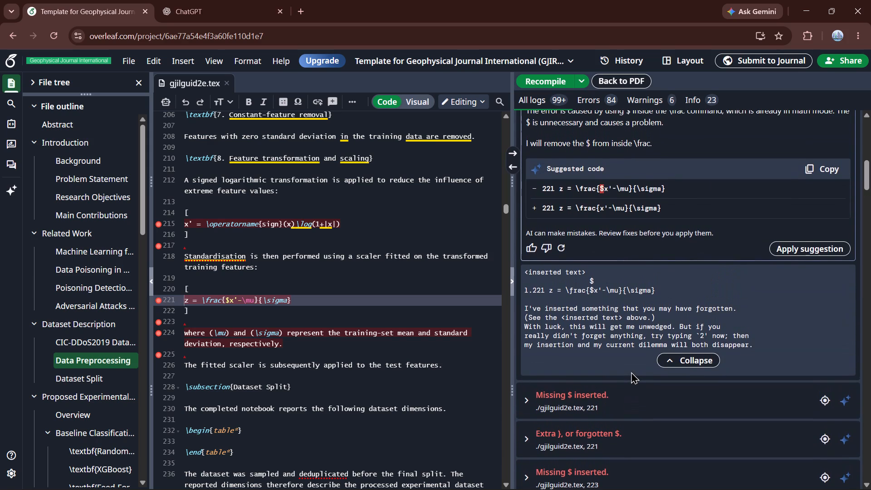
scroll(631, 372, "up", 2)
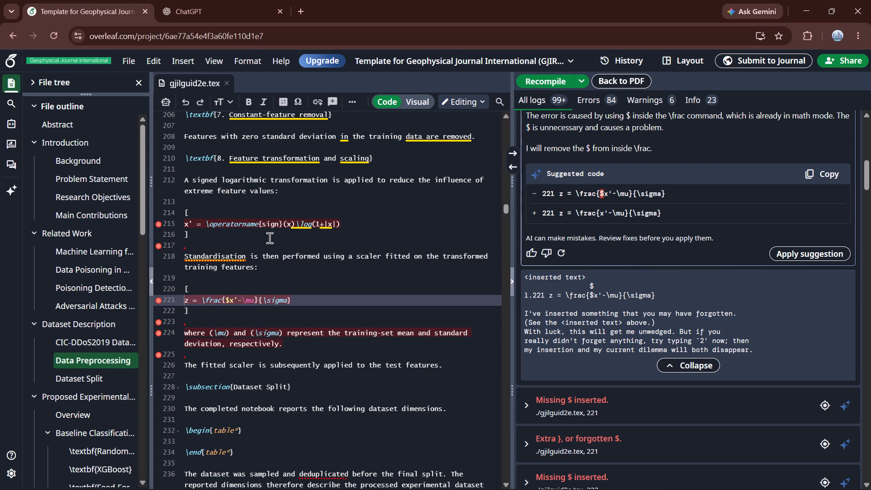
Remove the $ before x' in the fraction's numerator on line 221 and recompile the document.
left_click(230, 298)
key("BackSpace")
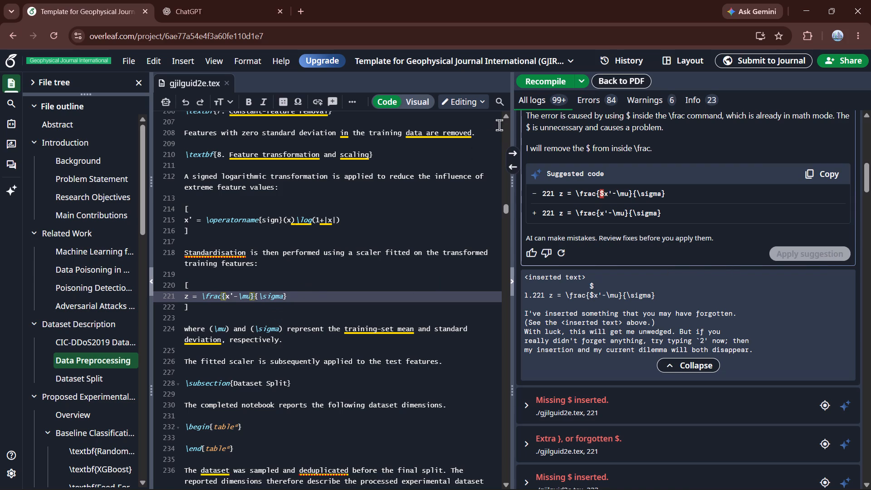
left_click(534, 77)
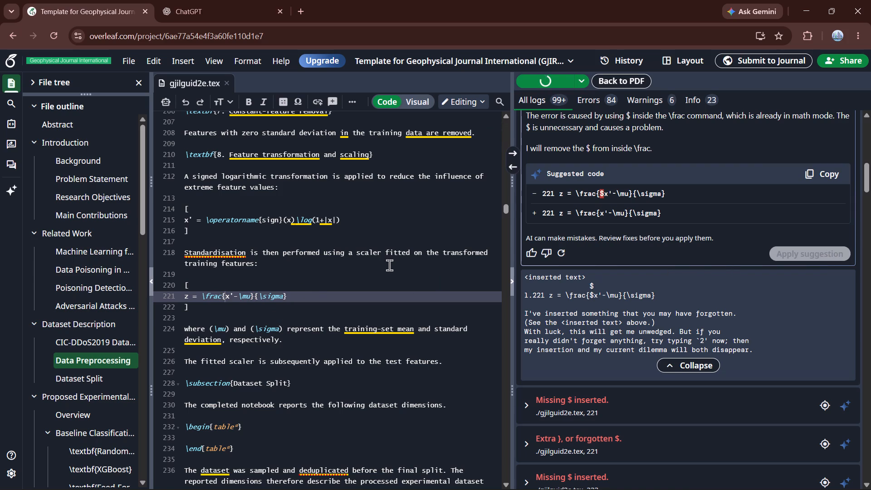
Look through the source from the Data Preprocessing formulas to Model Training and back up to Related Work.
scroll(357, 280, "down", 1)
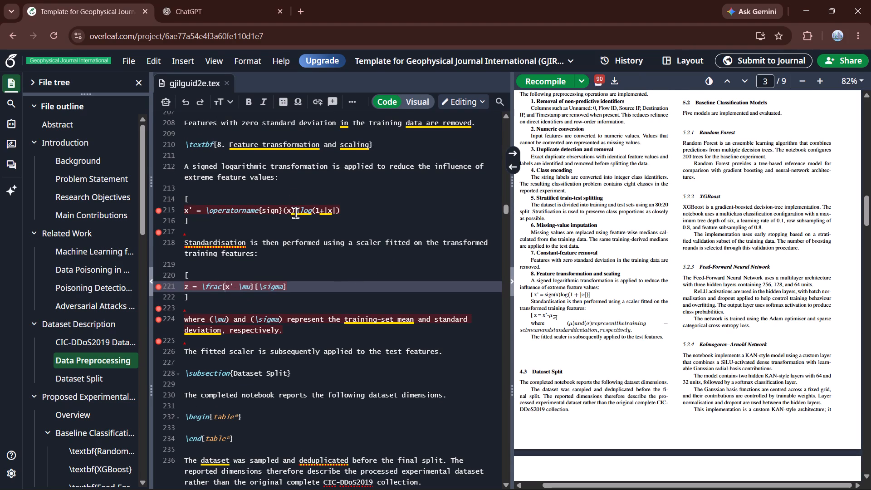
scroll(298, 338, "down", 5)
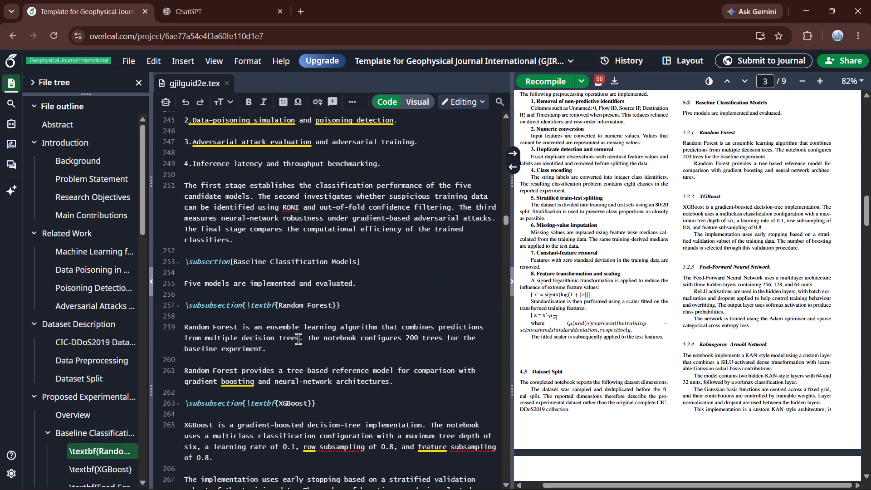
scroll(298, 338, "down", 1)
scroll(298, 338, "up", 3)
scroll(298, 338, "down", 1)
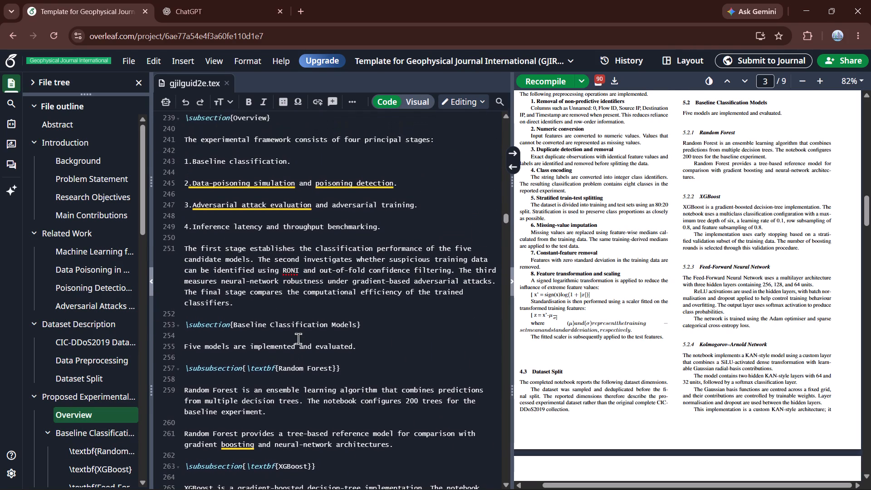
scroll(298, 338, "down", 1)
scroll(298, 338, "right", 1)
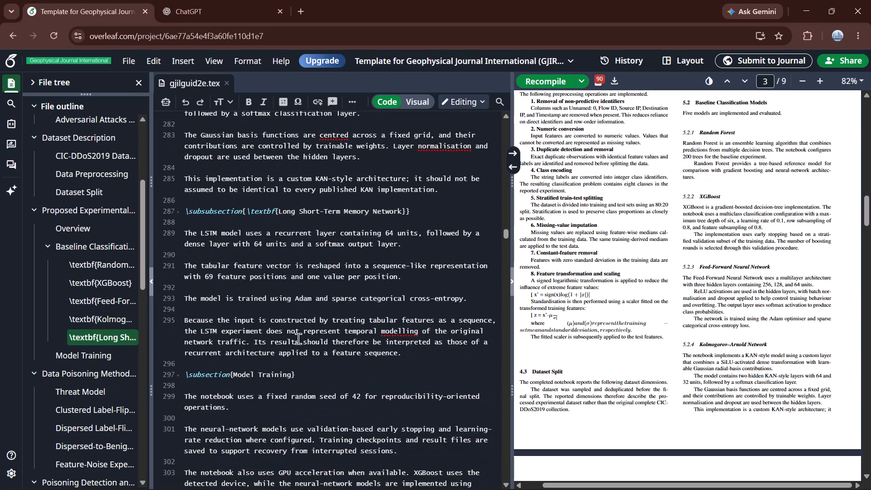
scroll(298, 338, "right", 1)
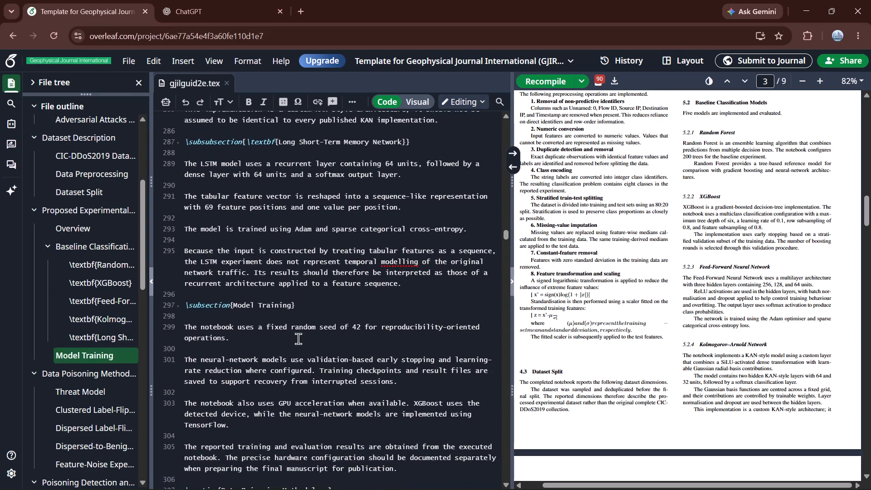
scroll(298, 338, "right", 1)
scroll(298, 338, "up", 9)
Delete the garbled paragraph on non-monotonic FGSM degradation, with its blank line, from the Adversarial Attack Results source and recompile the document.
scroll(298, 338, "down", 3)
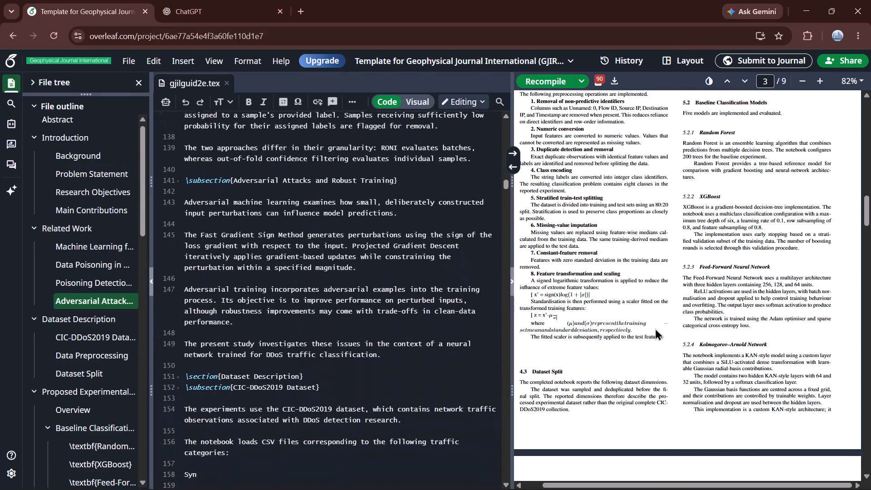
scroll(655, 328, "down", 10)
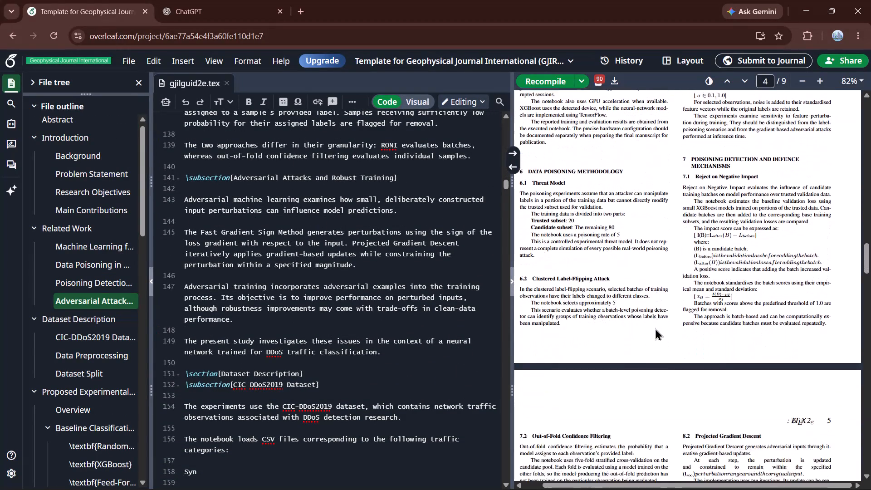
scroll(655, 328, "down", 3)
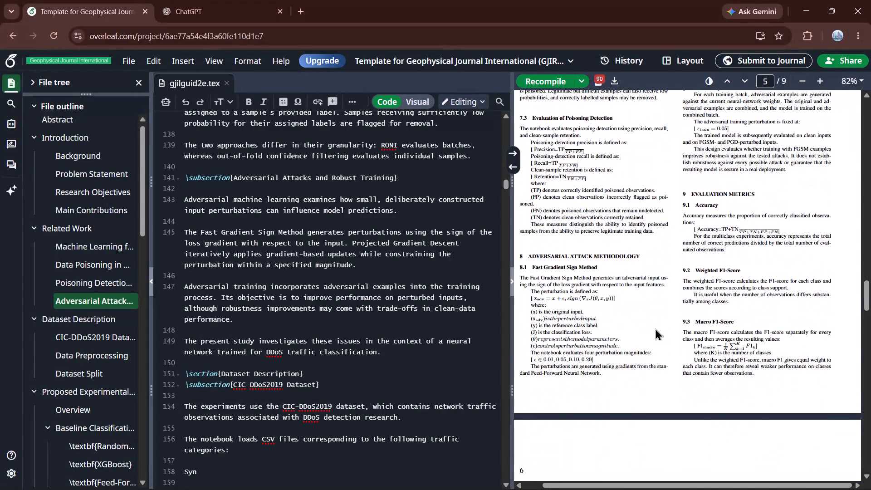
scroll(655, 328, "down", 3)
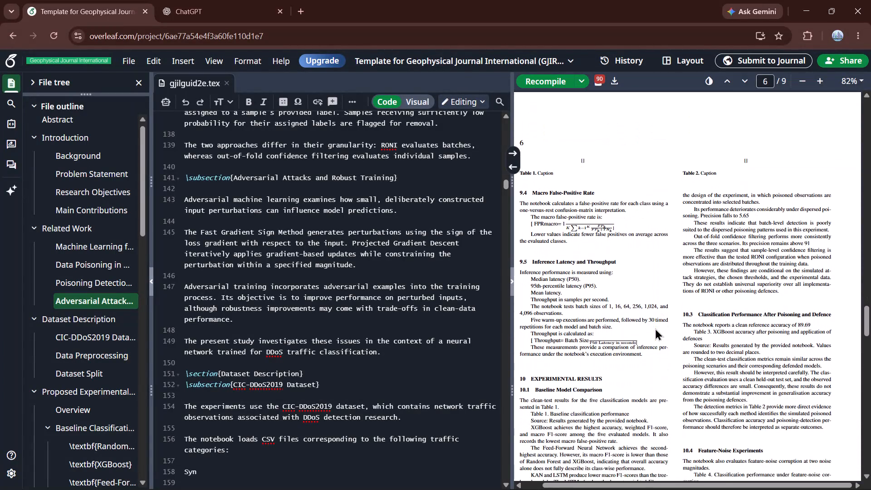
scroll(655, 328, "down", 2)
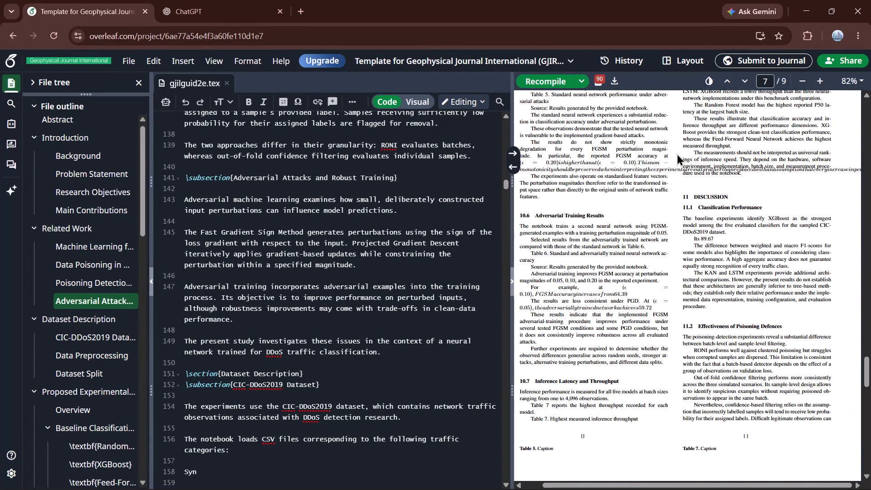
left_click(675, 169)
triple_click(675, 169)
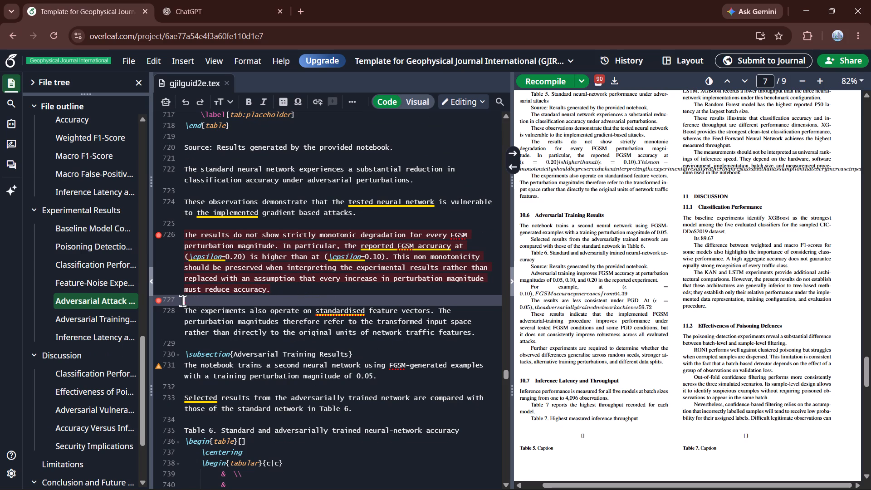
left_click_drag(270, 291, 185, 242)
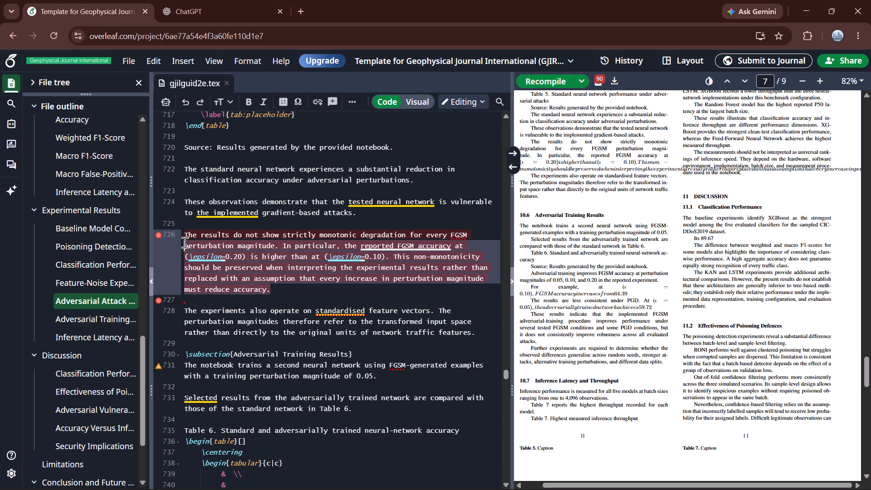
left_click_drag(185, 242, 185, 235)
key("BackSpace")
key("BackSpace")
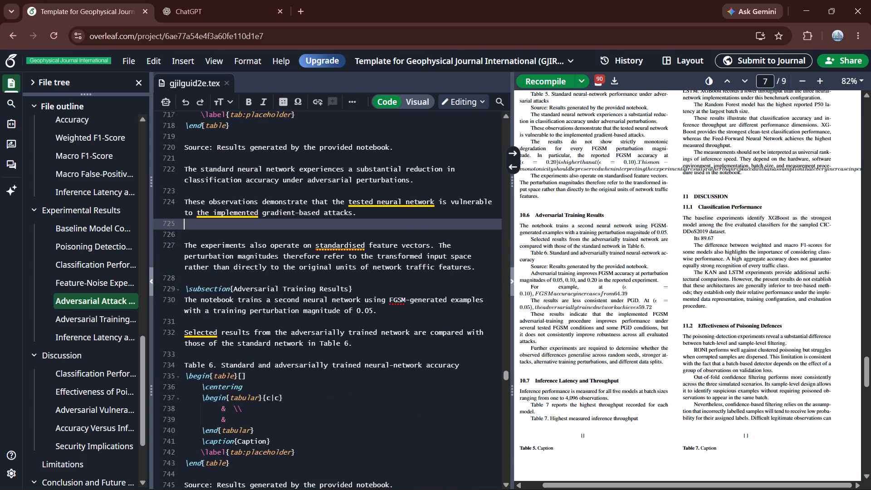
key("BackSpace")
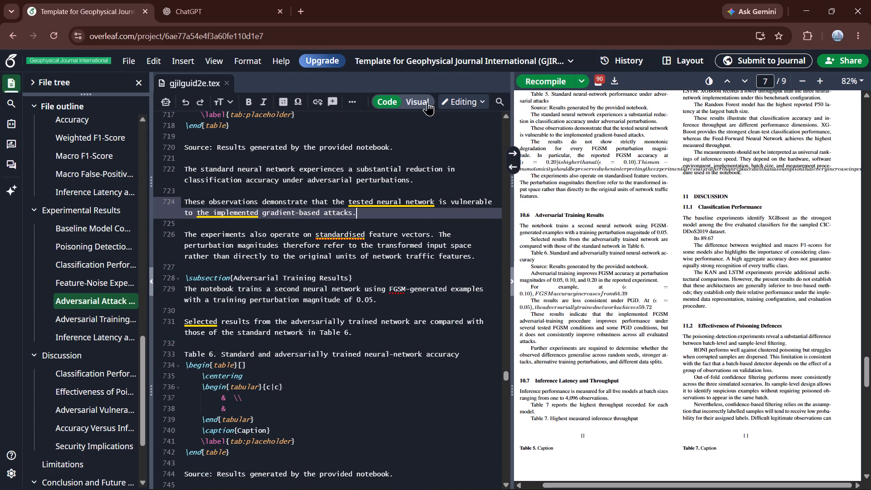
left_click(528, 82)
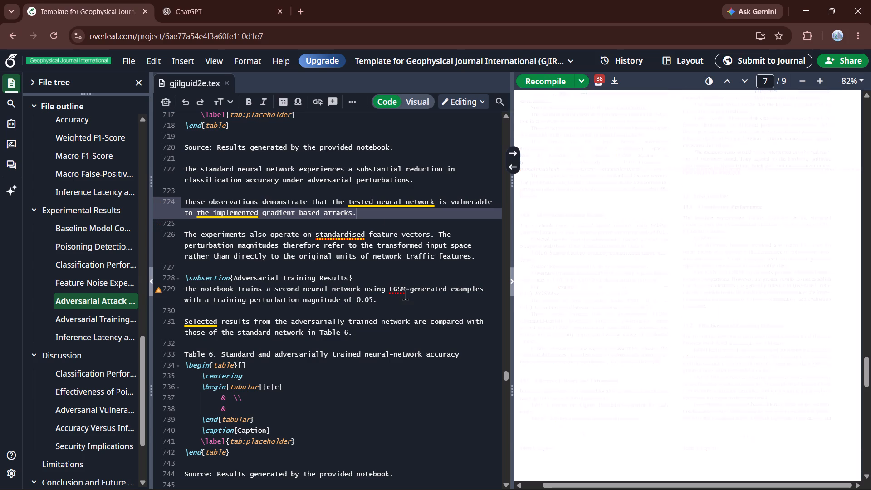
Examine the recompiled preview from Adversarial Attack Results on page 7 through the appendices and references on page 9.
scroll(561, 260, "right", 1)
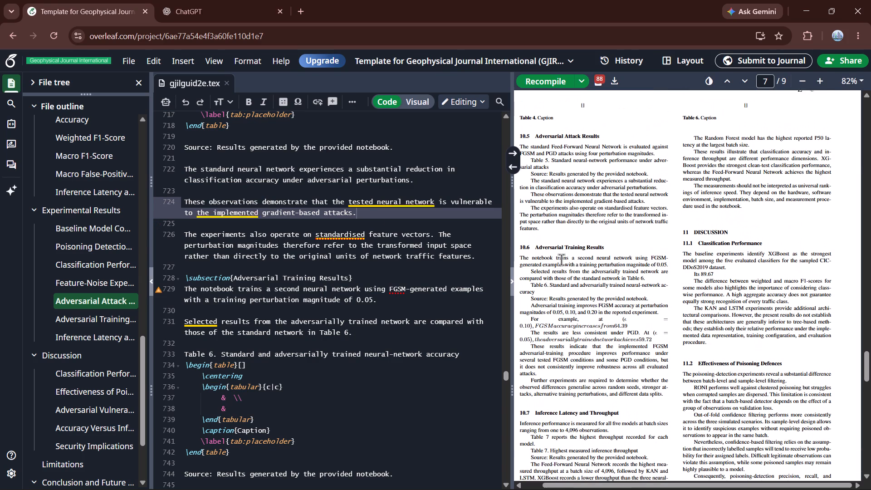
scroll(561, 260, "right", 1)
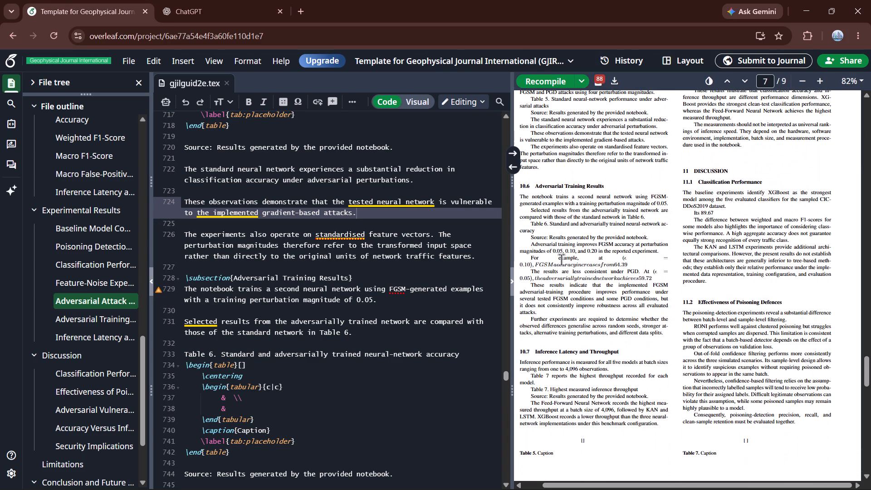
scroll(377, 287, "up", 1)
scroll(377, 287, "down", 1)
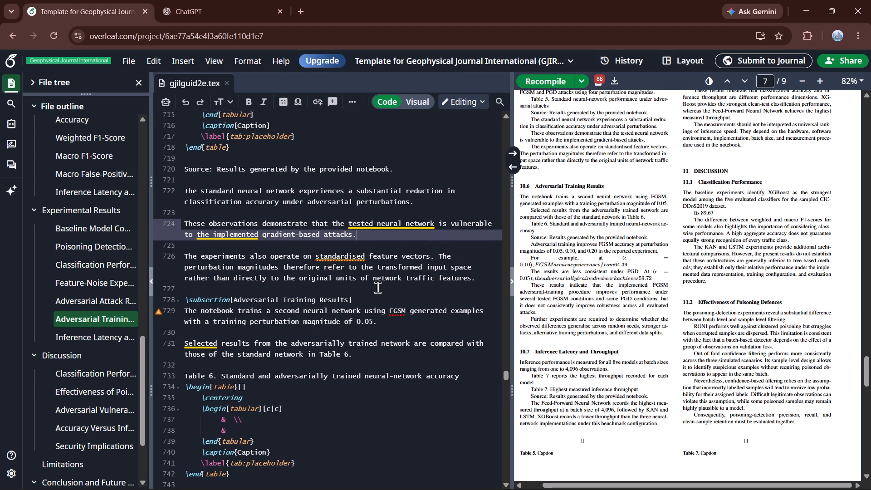
scroll(377, 287, "down", 1)
scroll(585, 284, "down", 5)
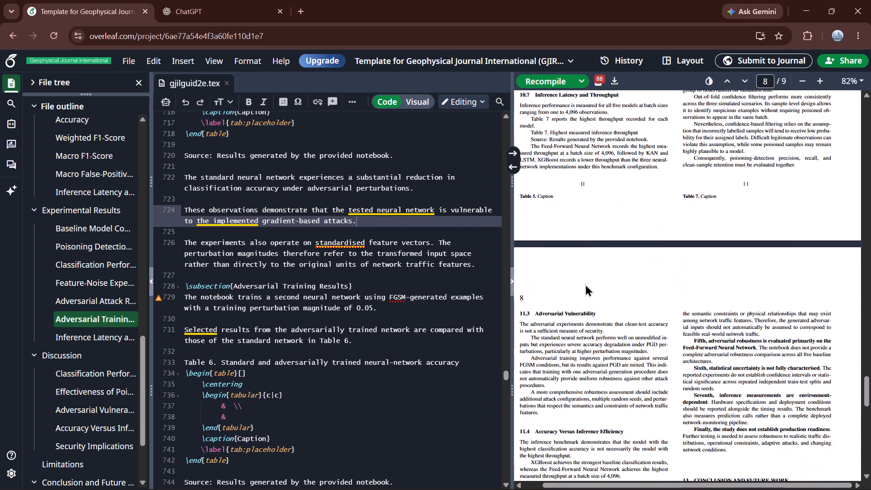
scroll(585, 284, "down", 11)
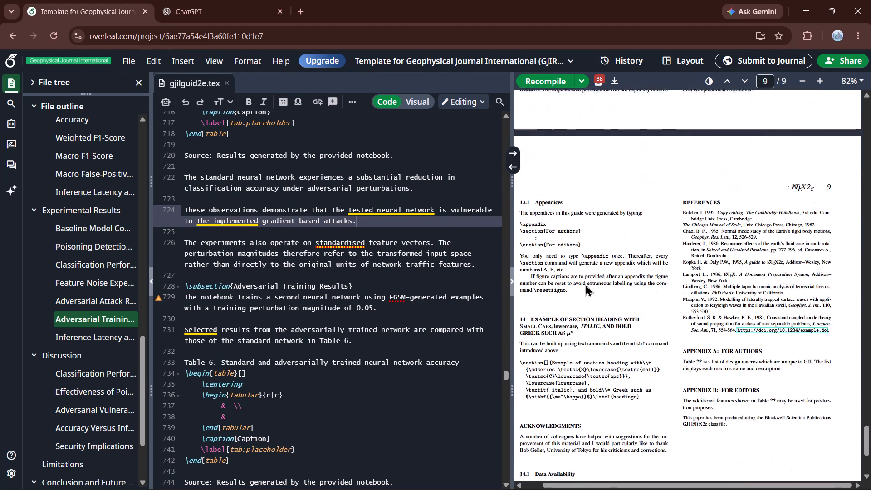
scroll(585, 284, "down", 1)
scroll(385, 347, "down", 2)
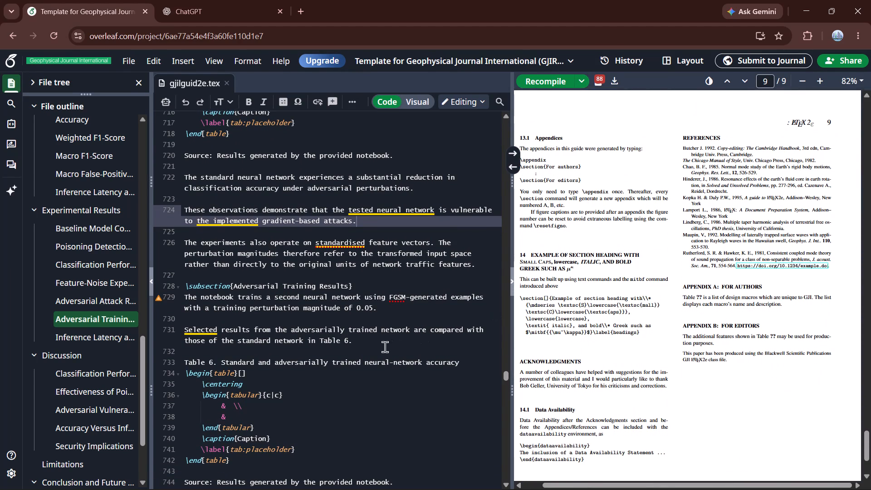
Look through the source from Adversarial Training Results down to the bibliography and author appendix, and back up to the data availability statement.
scroll(385, 347, "down", 14)
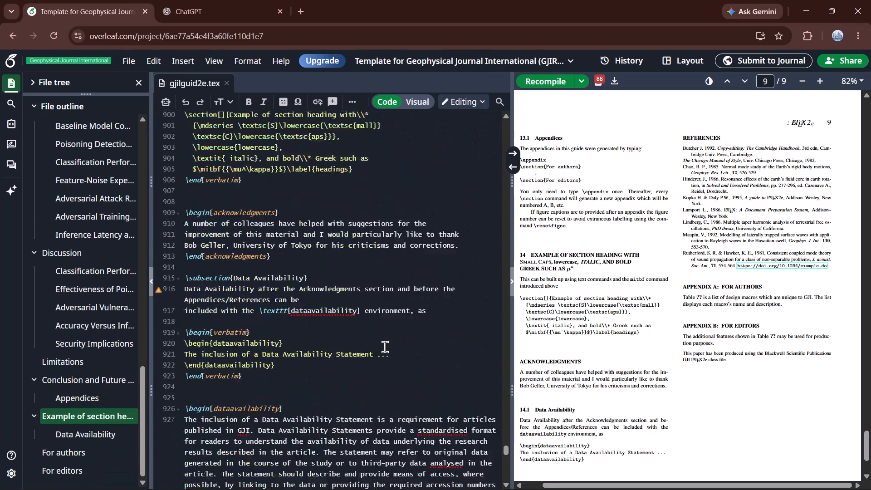
scroll(385, 347, "down", 4)
scroll(385, 347, "up", 7)
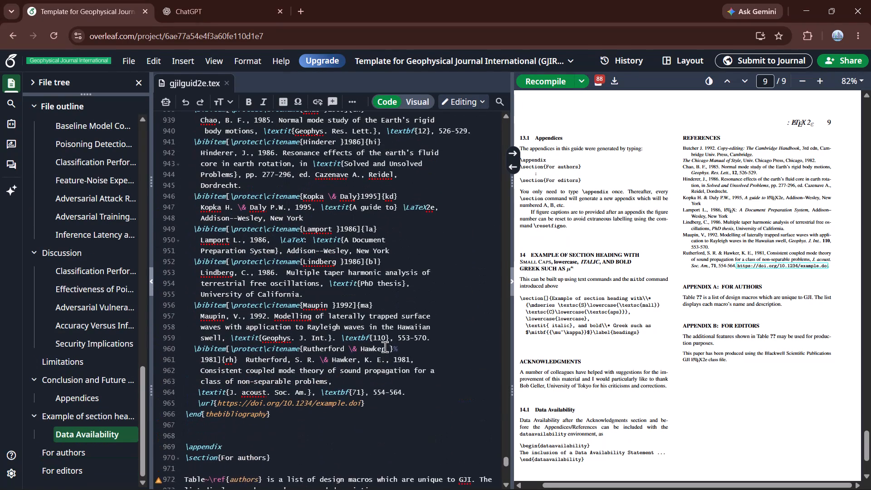
scroll(385, 347, "up", 2)
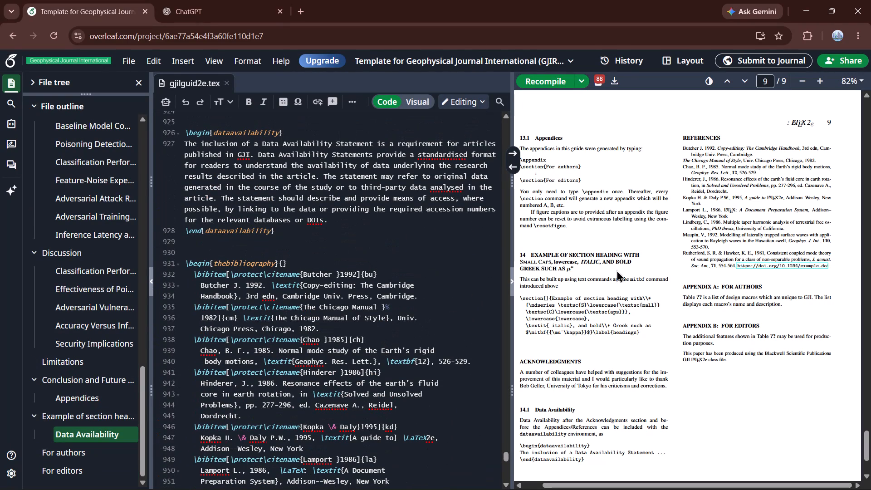
triple_click(610, 255)
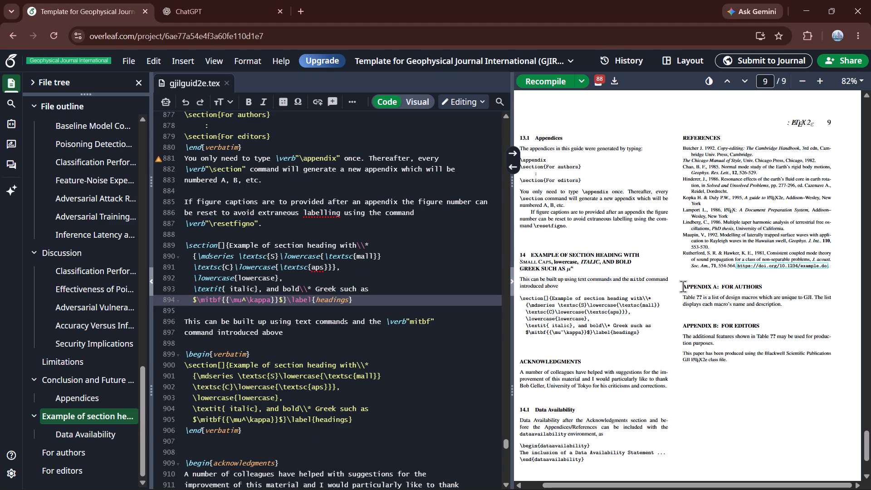
scroll(449, 293, "up", 1)
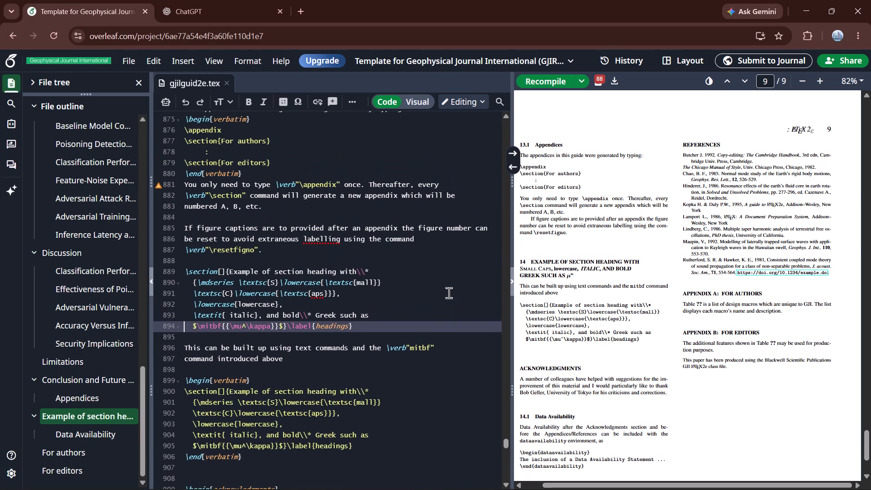
scroll(449, 293, "up", 1)
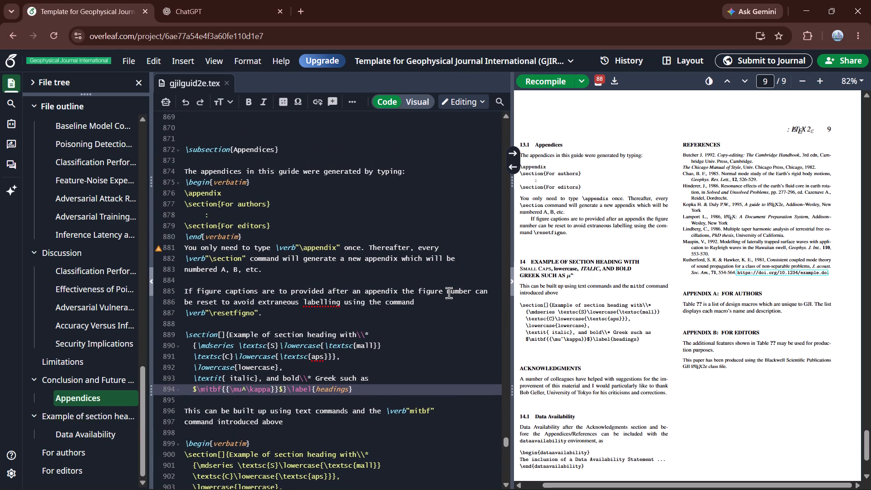
scroll(449, 293, "up", 1)
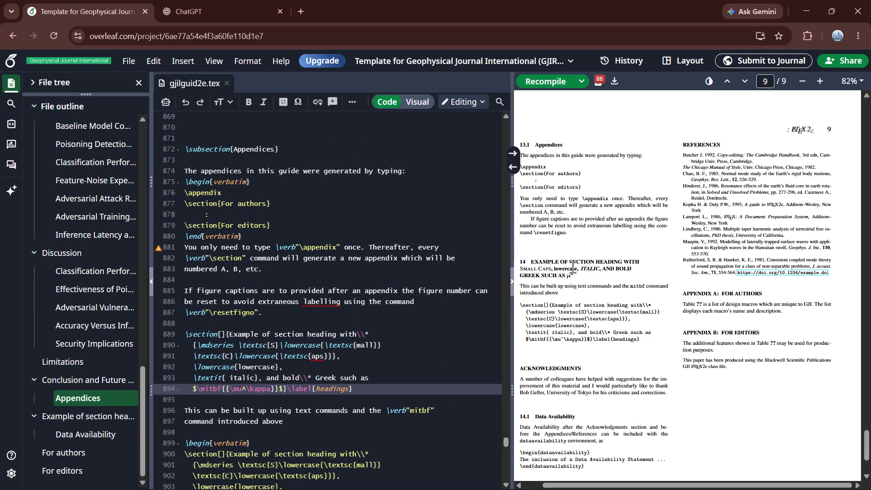
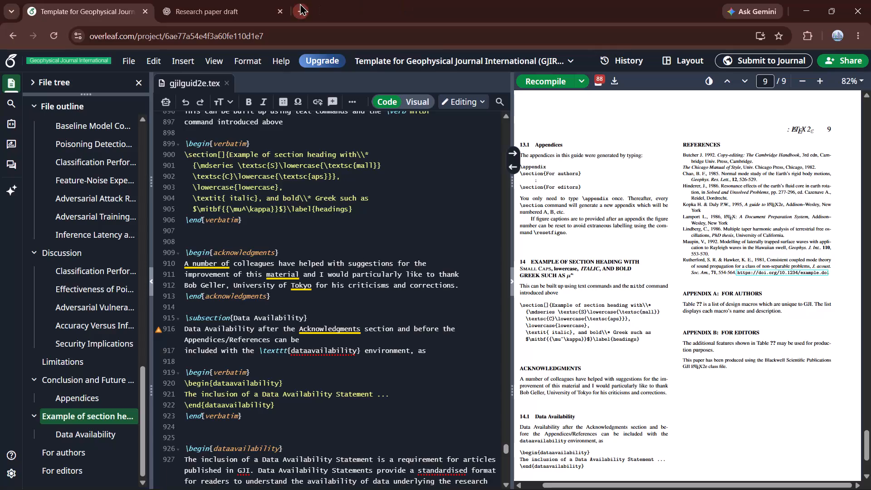
Open a new browser tab alongside the Overleaf project and the research paper draft conversation.
left_click(300, 3)
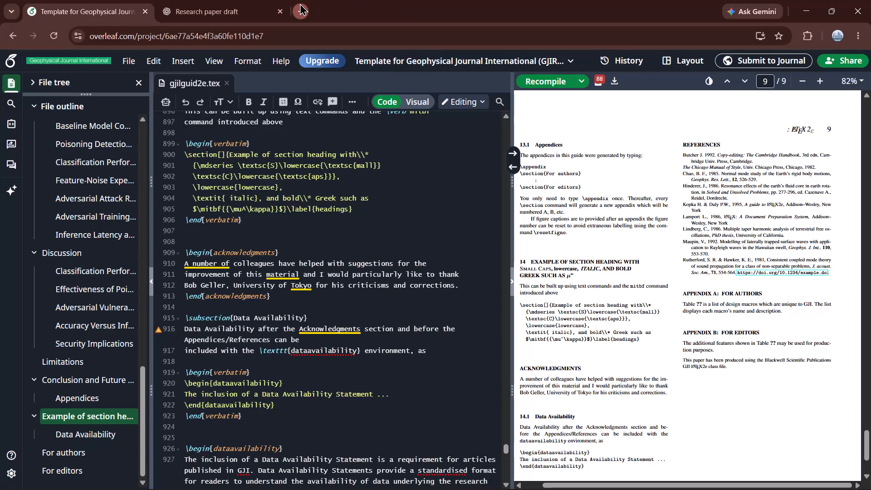
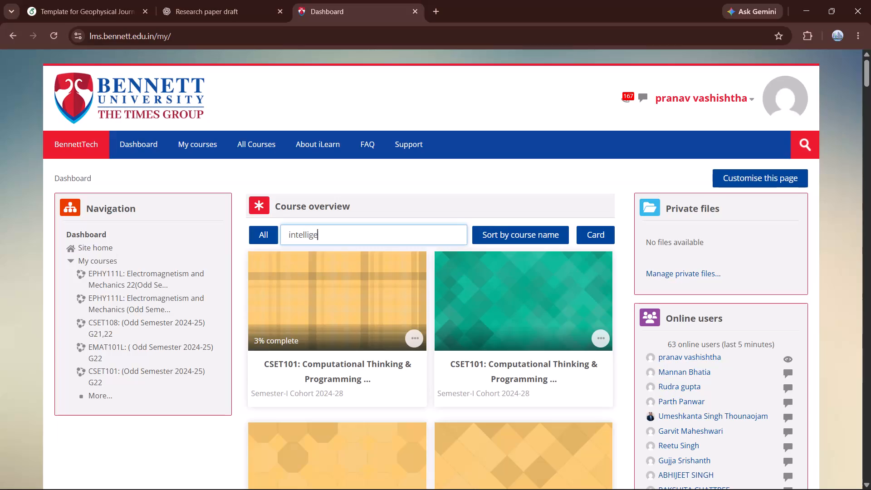
Search the LMS course overview for "intelligent", open the CSET225 course, and look through its assignments to Assignment 10.
type("nt")
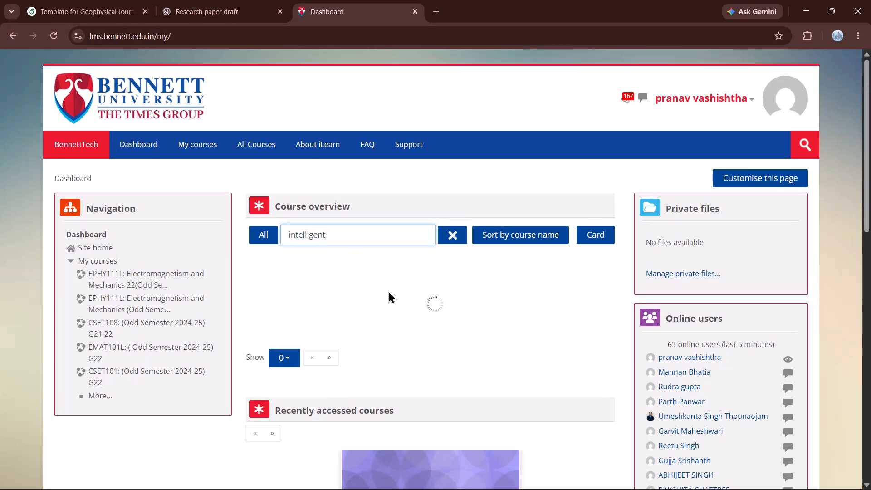
left_click(458, 360)
scroll(458, 360, "down", 4)
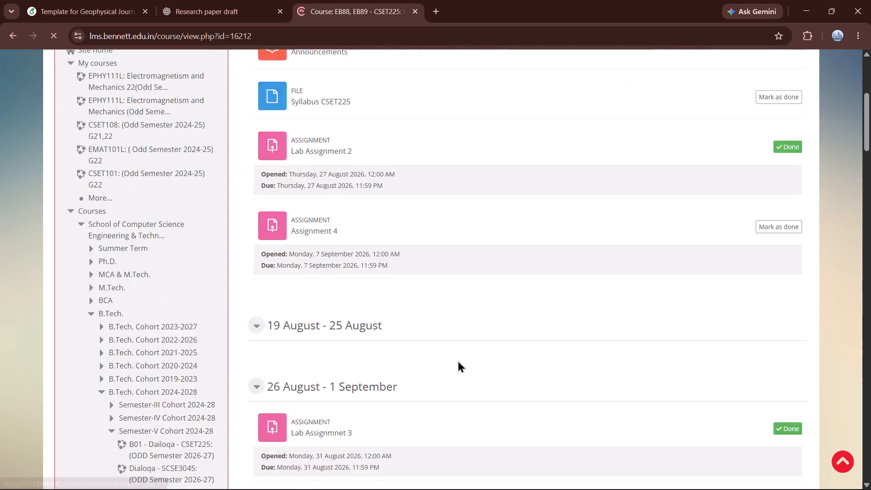
scroll(458, 360, "down", 5)
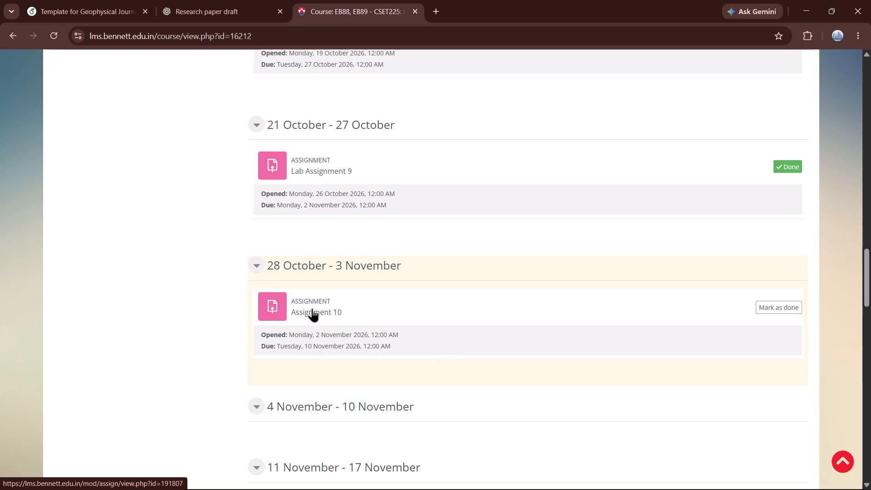
scroll(312, 308, "down", 2)
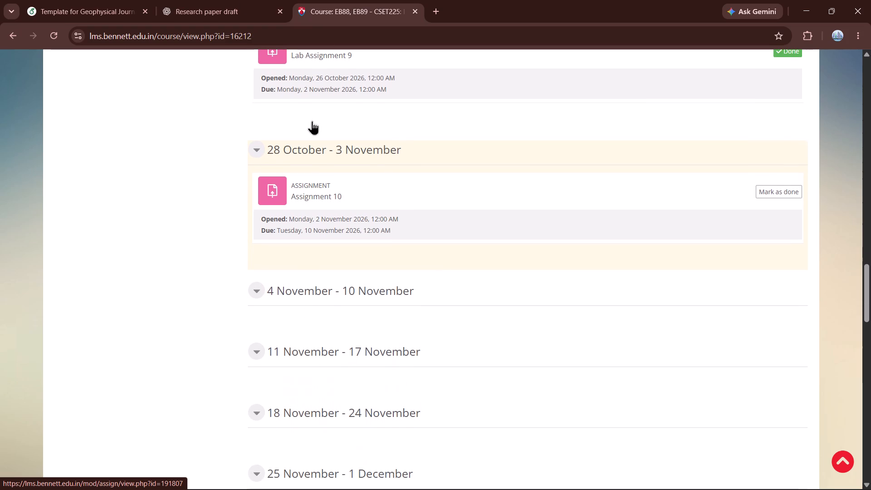
Switch to the Overleaf project and examine the end of gjilguid2e.tex, covering data availability, the bibliography and the appendices.
left_click(53, 0)
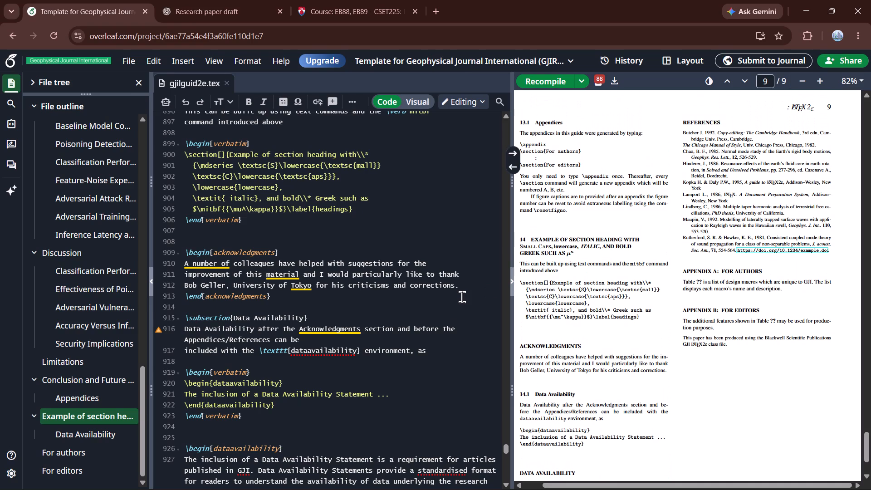
scroll(462, 297, "down", 4)
scroll(380, 392, "down", 7)
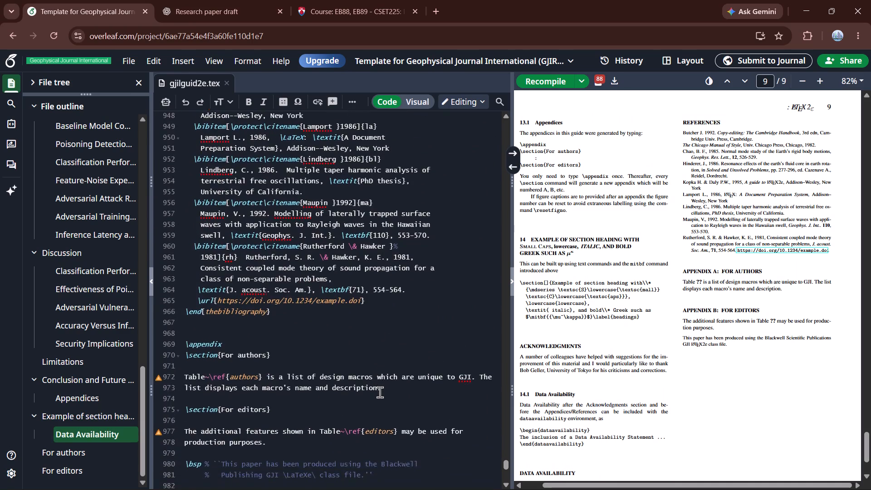
scroll(380, 392, "down", 1)
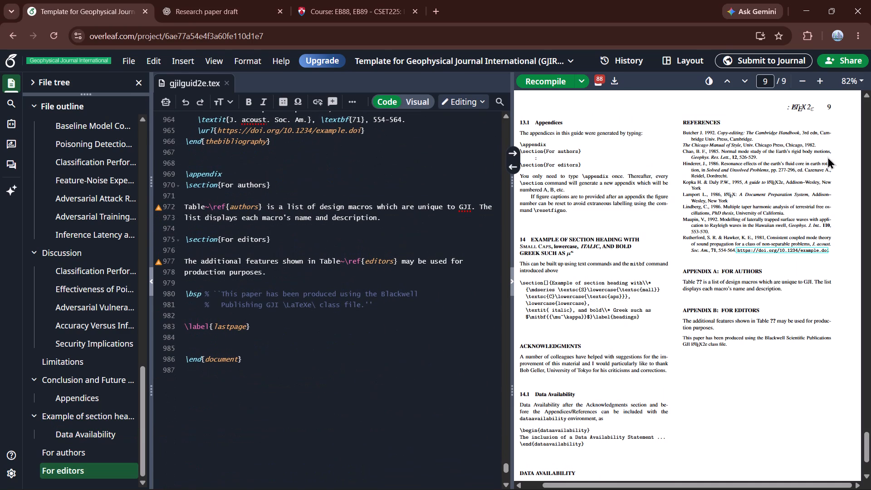
triple_click(709, 124)
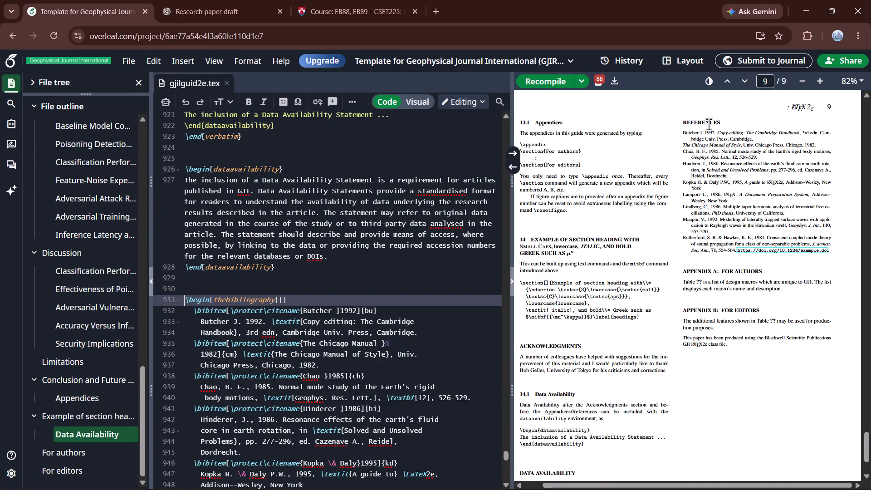
scroll(356, 309, "down", 2)
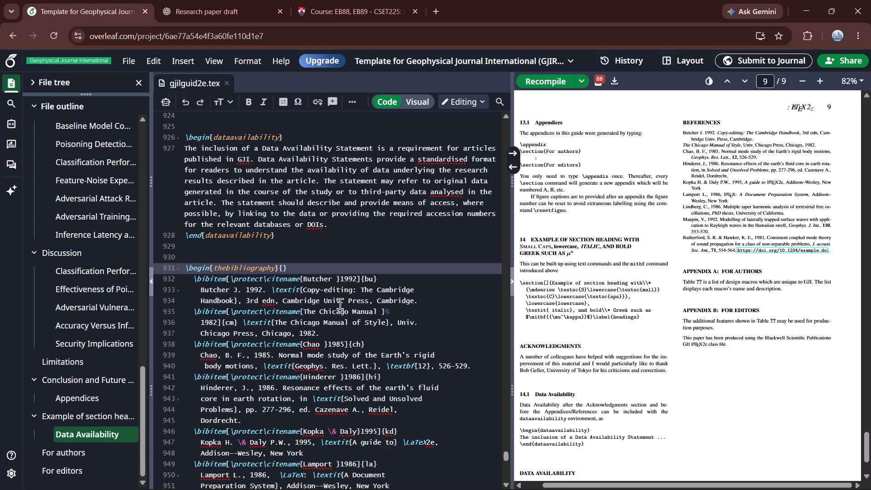
scroll(380, 267, "up", 1)
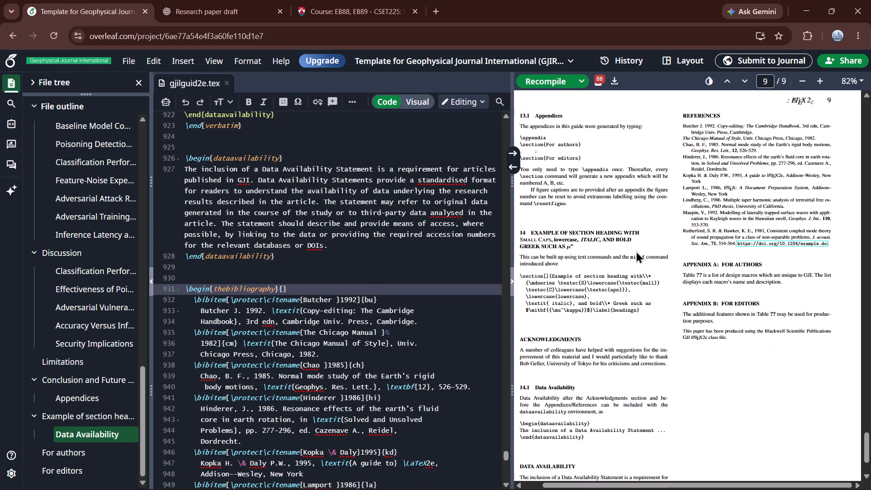
Delete the template placeholder text inside the acknowledgments environment and recompile the paper.
double_click(558, 365)
scroll(379, 334, "down", 1)
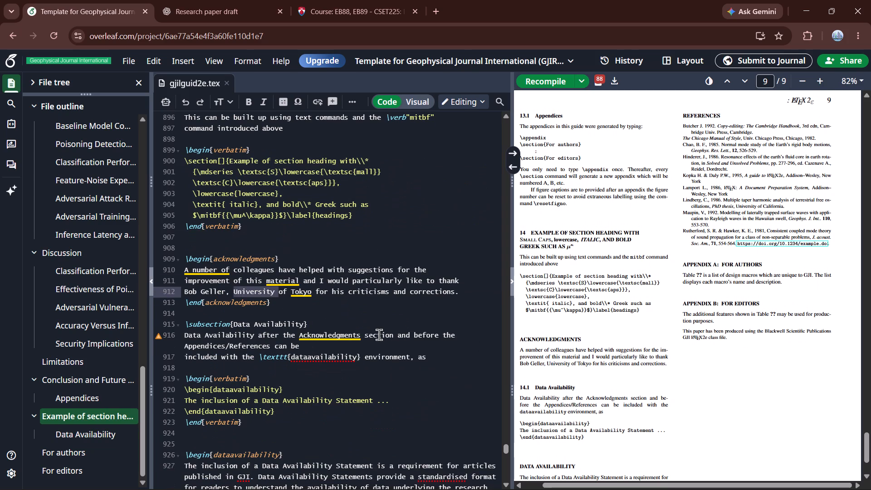
left_click_drag(467, 293, 196, 282)
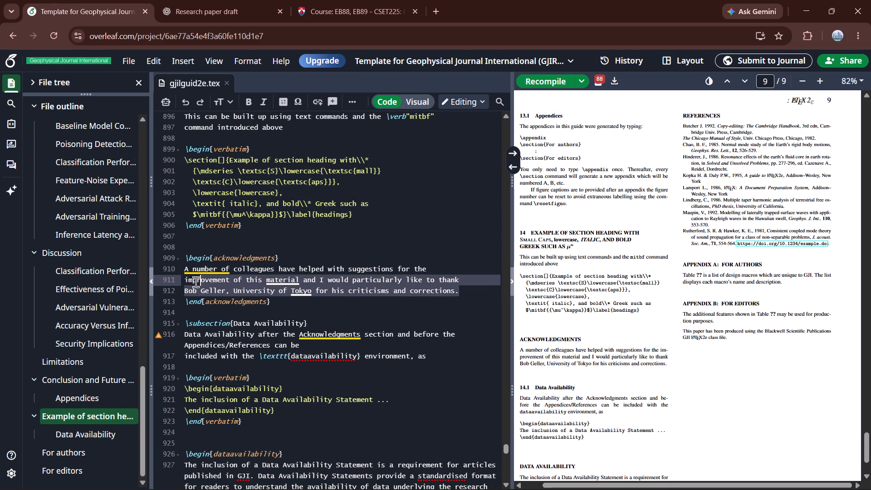
left_click_drag(196, 282, 183, 271)
key("BackSpace")
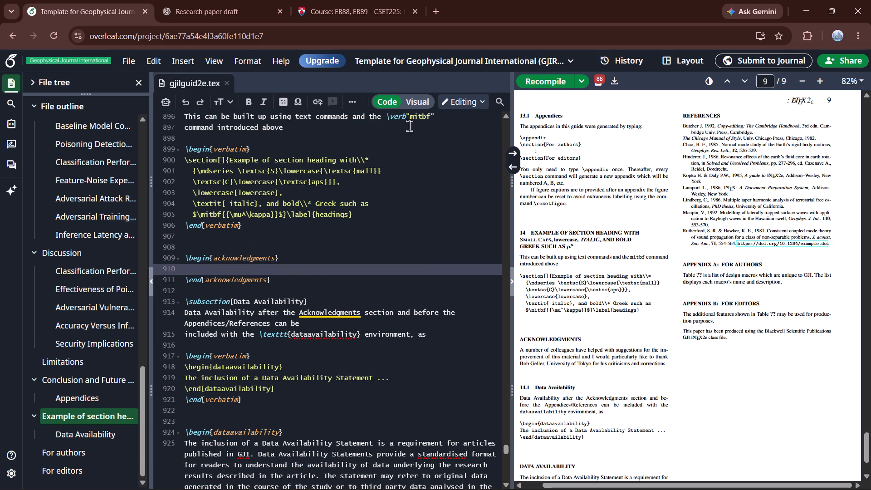
left_click(529, 77)
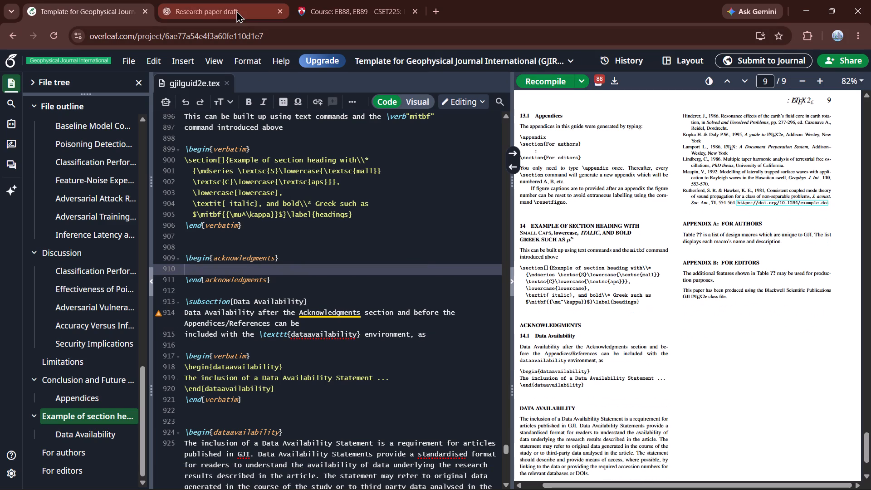
left_click(236, 10)
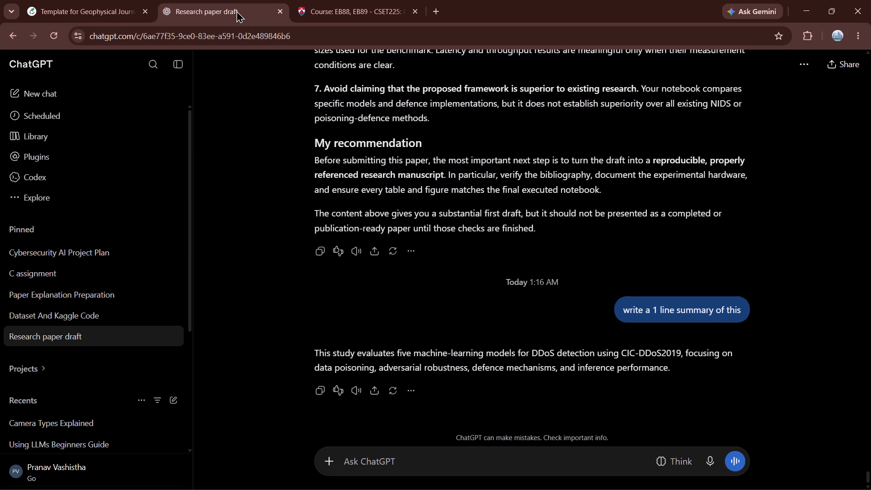
left_click(118, 9)
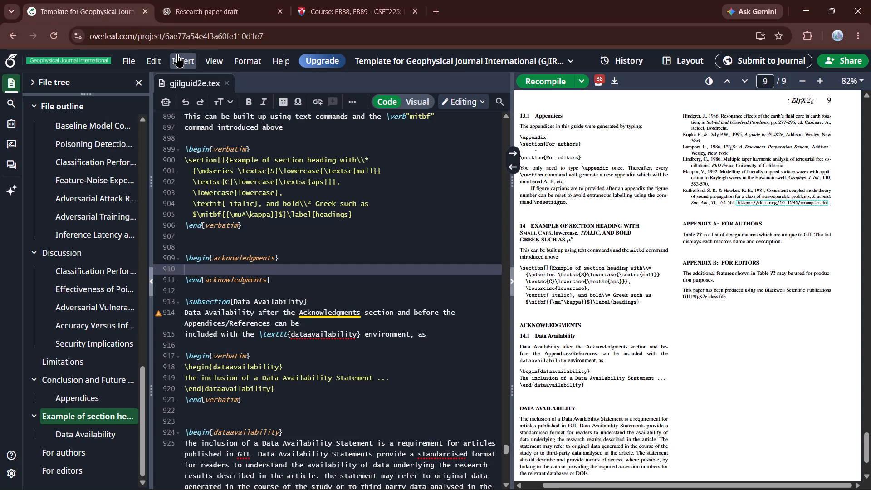
left_click(206, 12)
left_click(357, 470)
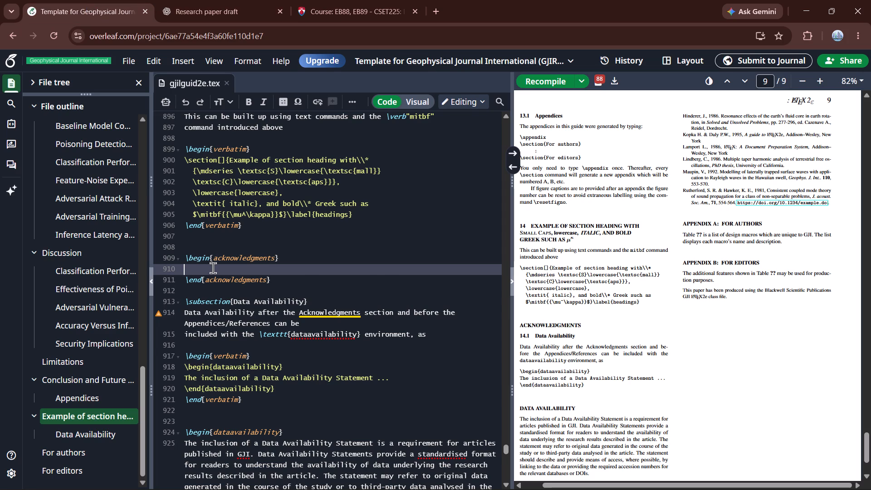
key("ctrl+v")
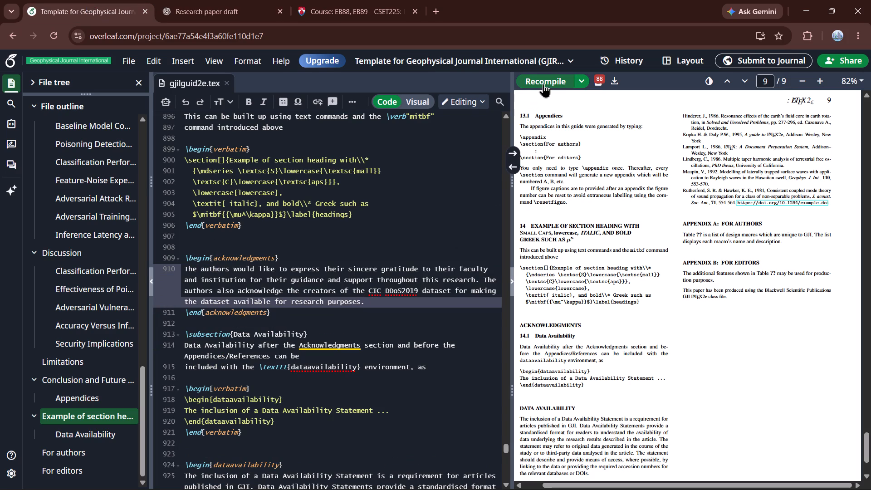
left_click(543, 83)
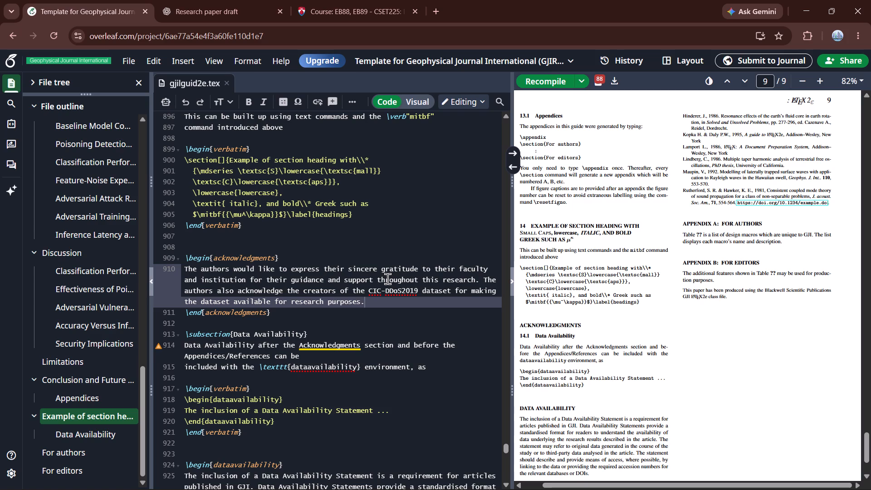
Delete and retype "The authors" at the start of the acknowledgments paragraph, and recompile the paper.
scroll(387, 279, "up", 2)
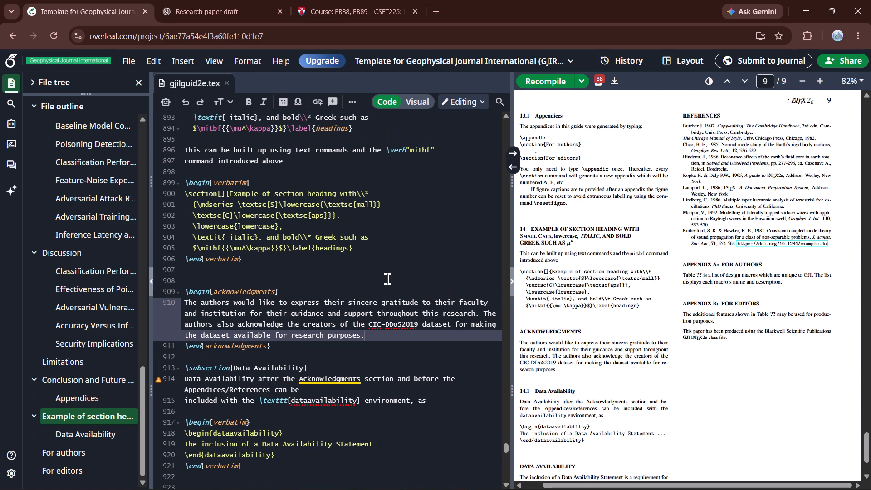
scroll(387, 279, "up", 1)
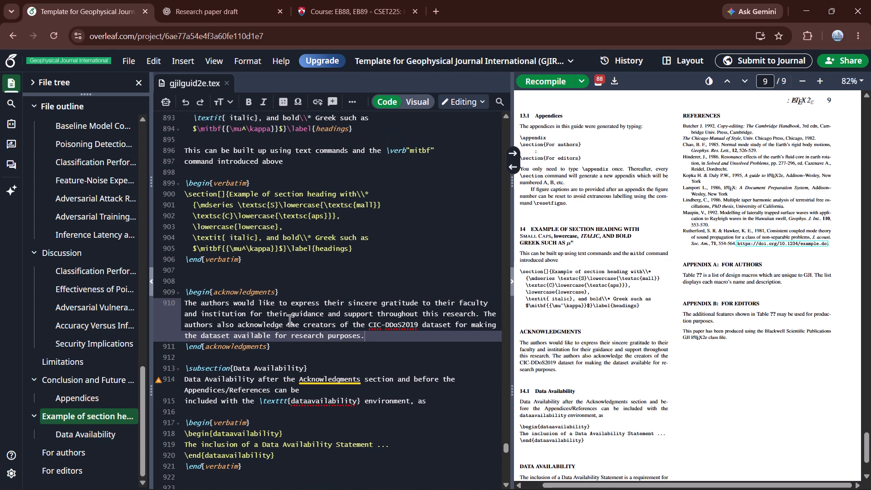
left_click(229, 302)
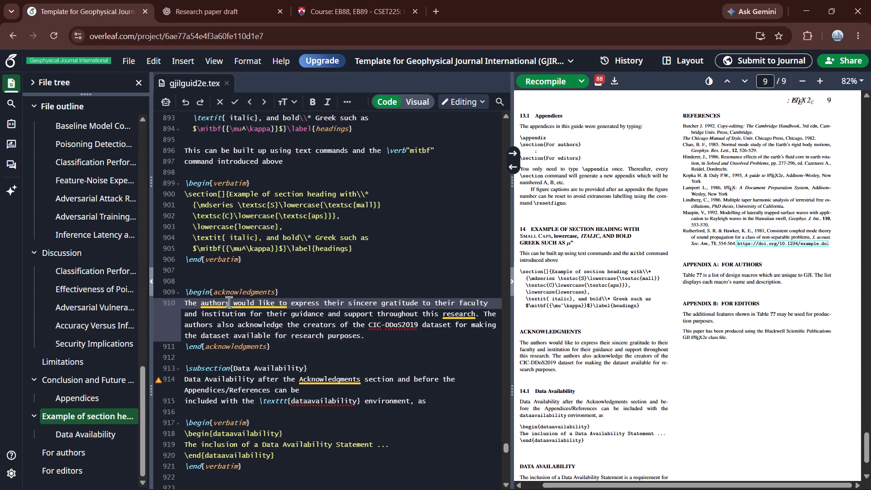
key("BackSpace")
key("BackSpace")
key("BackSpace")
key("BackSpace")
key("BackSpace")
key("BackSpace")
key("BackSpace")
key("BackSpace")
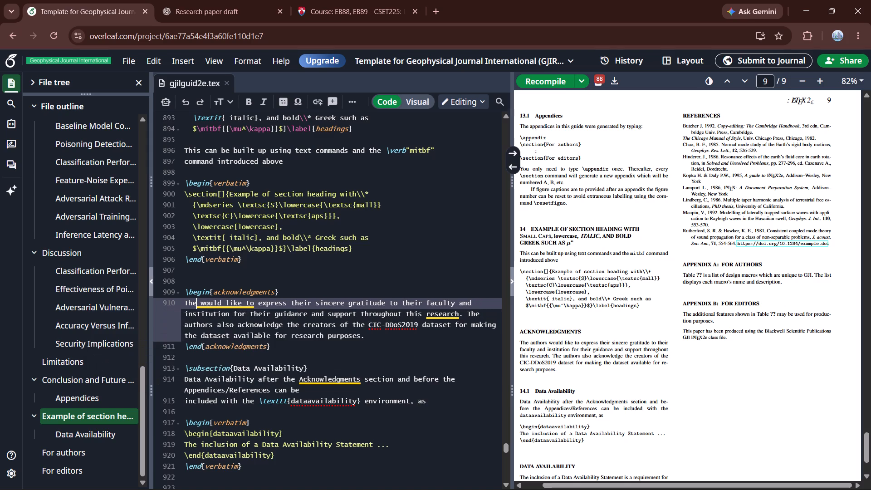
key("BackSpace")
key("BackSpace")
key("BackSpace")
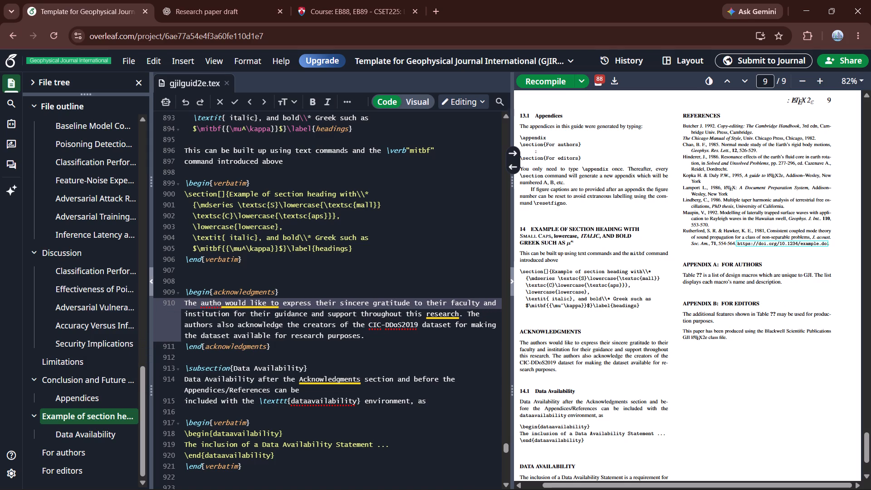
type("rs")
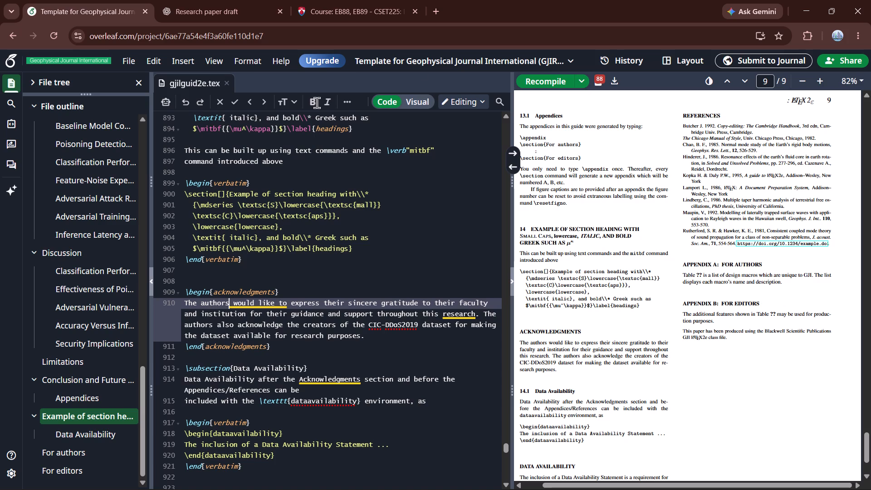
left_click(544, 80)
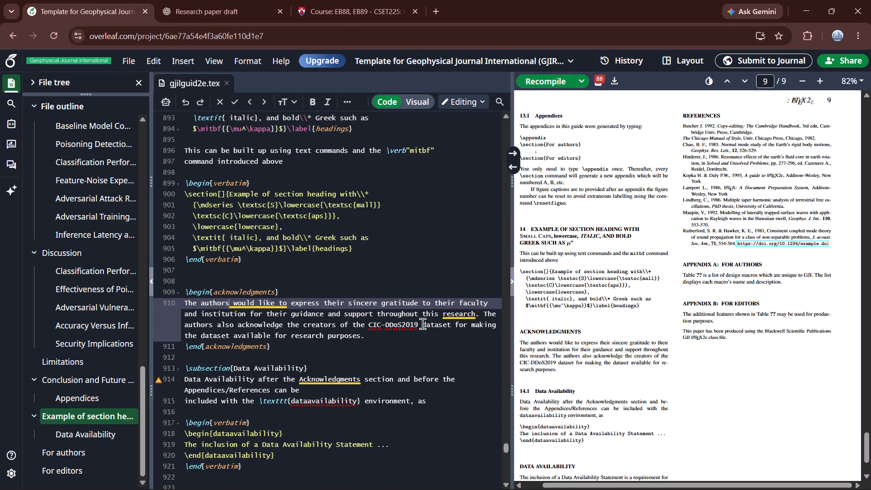
Delete the whole Data Availability subsection, including its verbatim example and the dataavailability environment before the bibliography, and recompile.
scroll(495, 325, "down", 2)
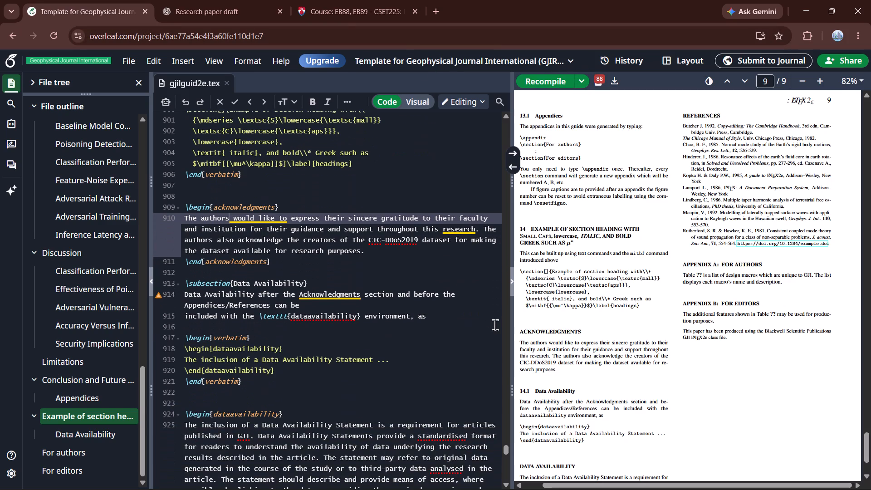
scroll(495, 325, "down", 1)
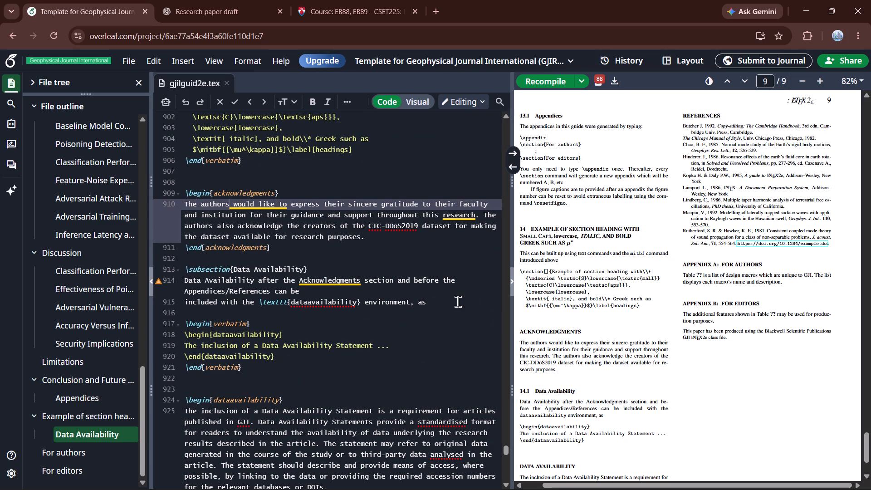
scroll(458, 301, "down", 2)
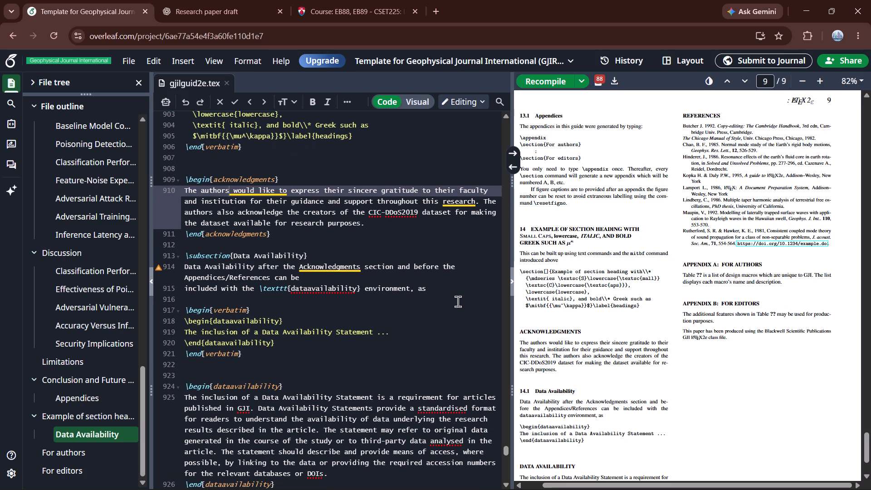
scroll(458, 301, "down", 3)
scroll(639, 324, "down", 1)
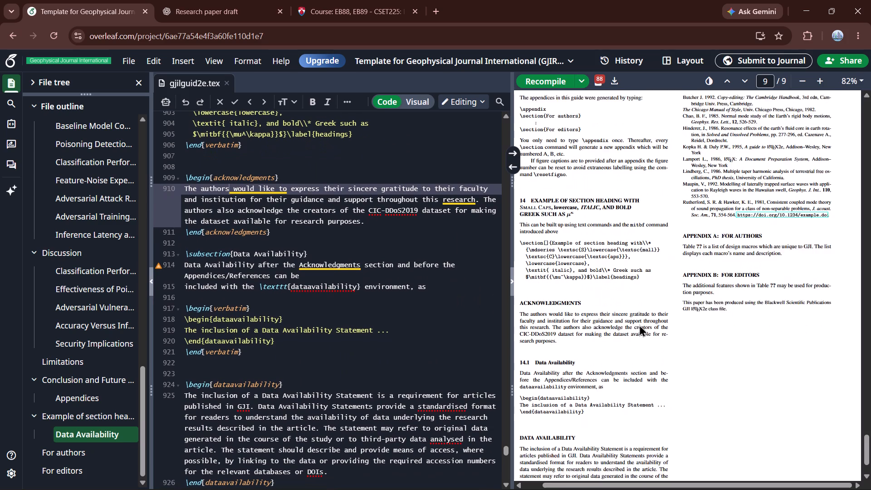
scroll(639, 324, "down", 1)
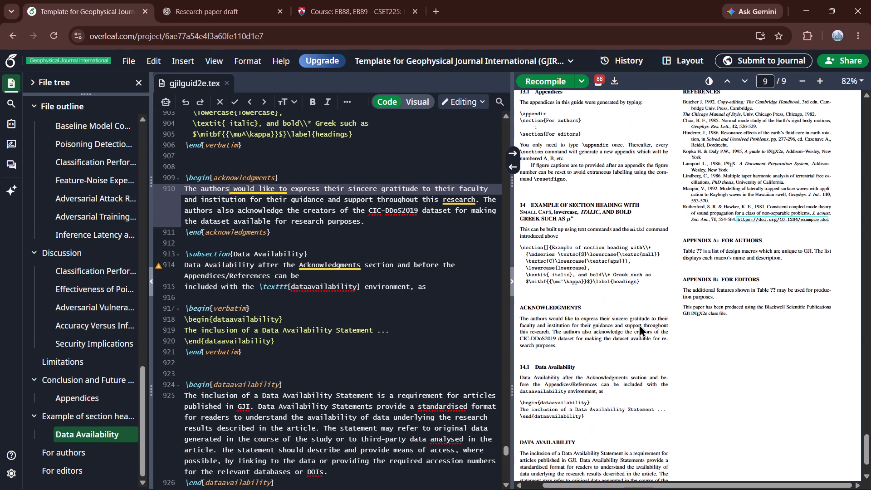
scroll(639, 324, "down", 1)
scroll(391, 330, "down", 3)
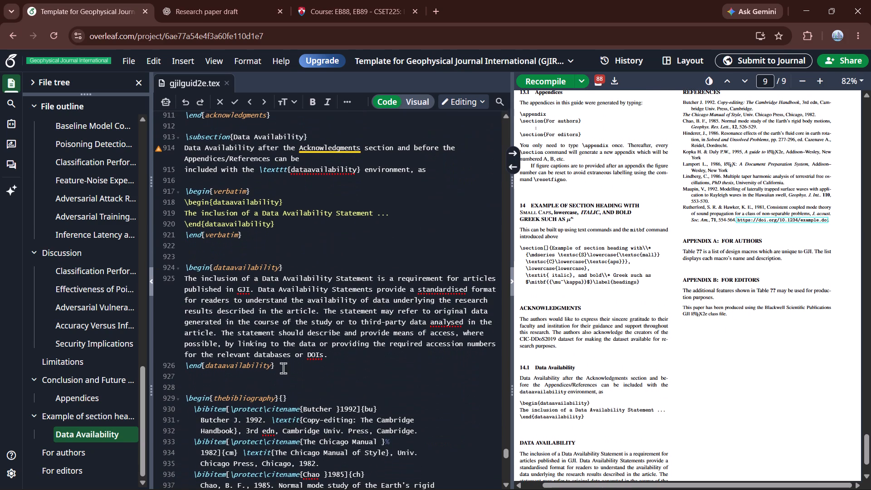
scroll(290, 373, "up", 1)
left_click_drag(279, 379, 251, 381)
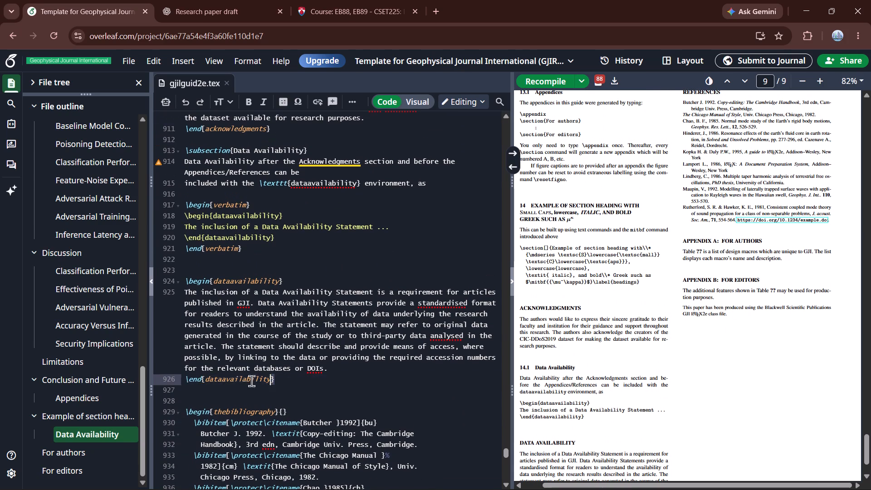
left_click_drag(251, 381, 196, 248)
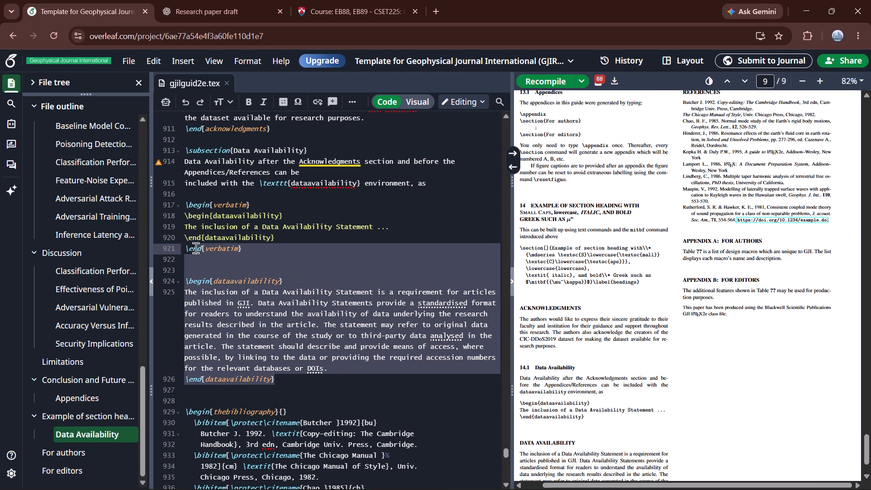
left_click_drag(196, 248, 189, 165)
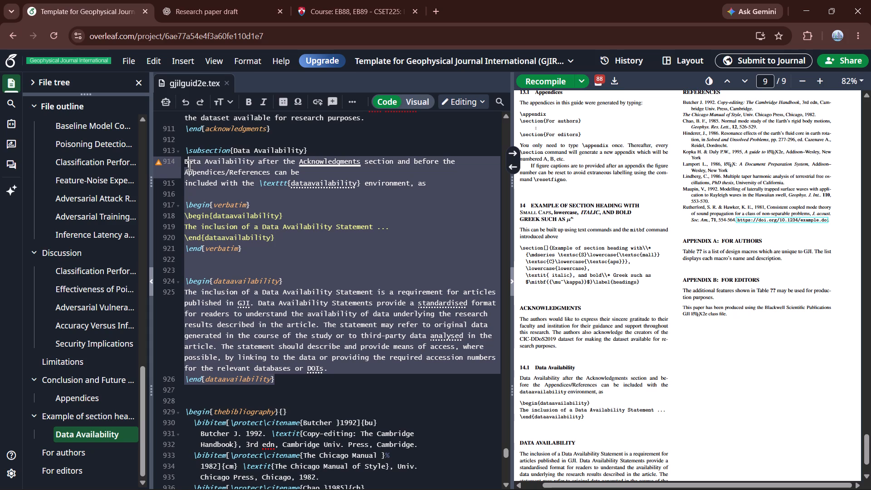
key("BackSpace")
key("BackSpace")
key("BackSpace")
key("BackSpace")
key("BackSpace")
key("BackSpace")
key("BackSpace")
key("BackSpace")
key("BackSpace")
key("BackSpace")
key("BackSpace")
key("BackSpace")
key("BackSpace")
key("BackSpace")
key("BackSpace")
key("BackSpace")
key("BackSpace")
key("BackSpace")
key("BackSpace")
key("BackSpace")
key("BackSpace")
key("BackSpace")
key("BackSpace")
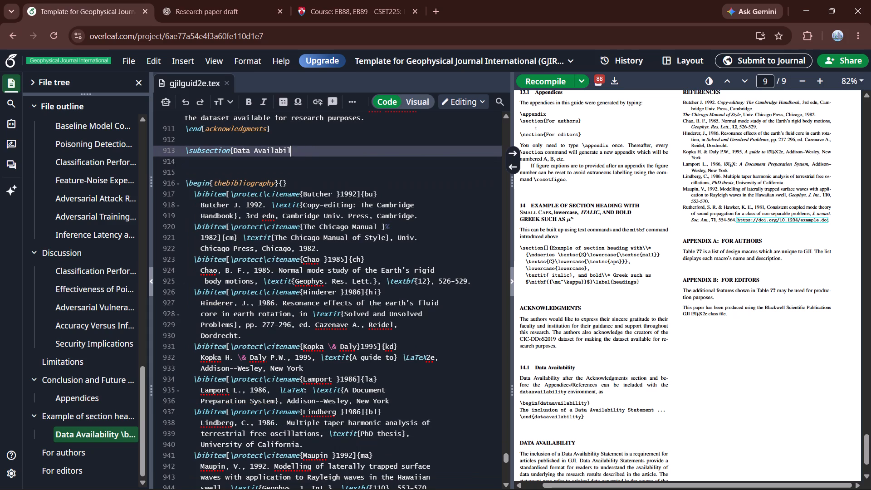
key("BackSpace")
key("BackSpace")
key("BackSpace")
key("BackSpace")
key("BackSpace")
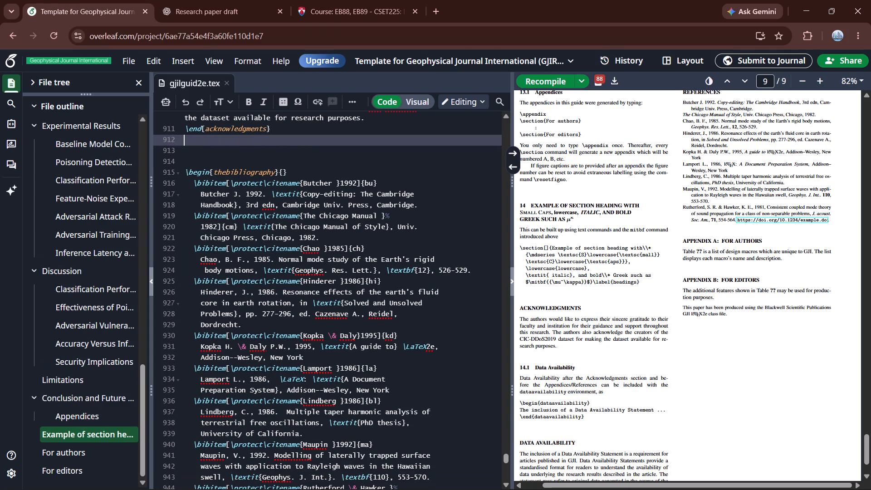
key("BackSpace")
left_click(537, 83)
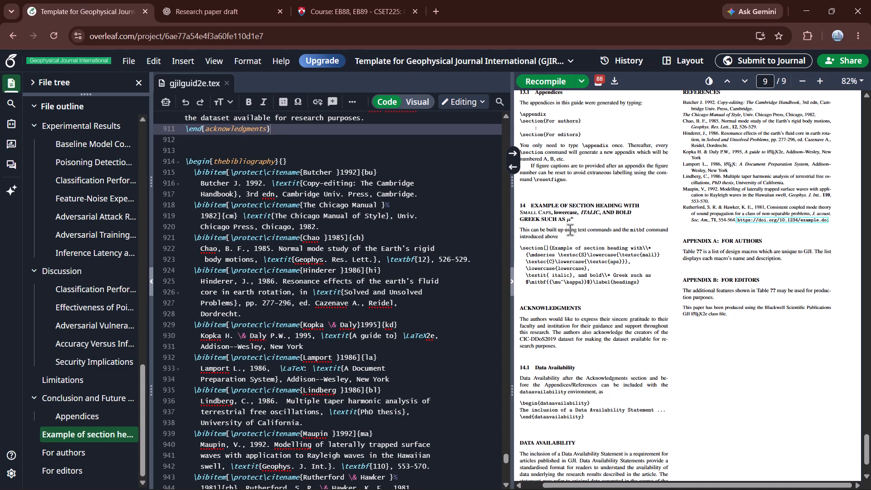
Delete the Lamport, Lindberg, Maupin and Rutherford & Hawker entries from the end of the bibliography and recompile the paper.
scroll(613, 231, "up", 3)
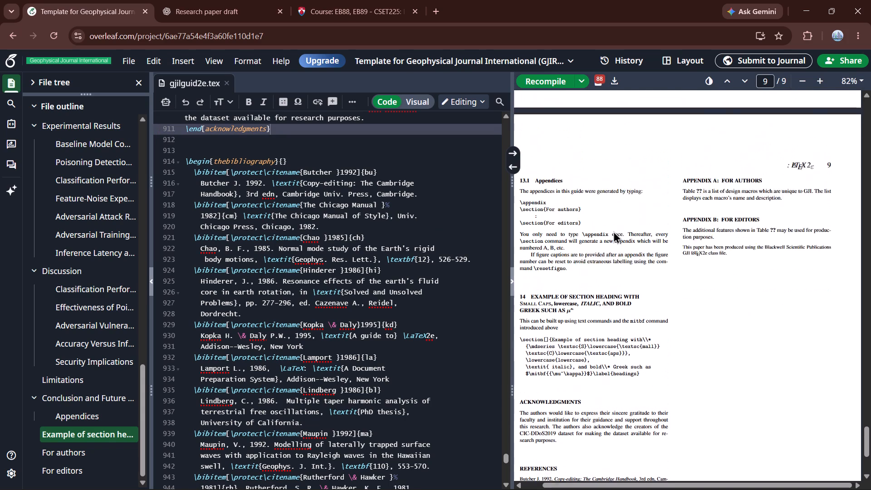
scroll(613, 231, "down", 3)
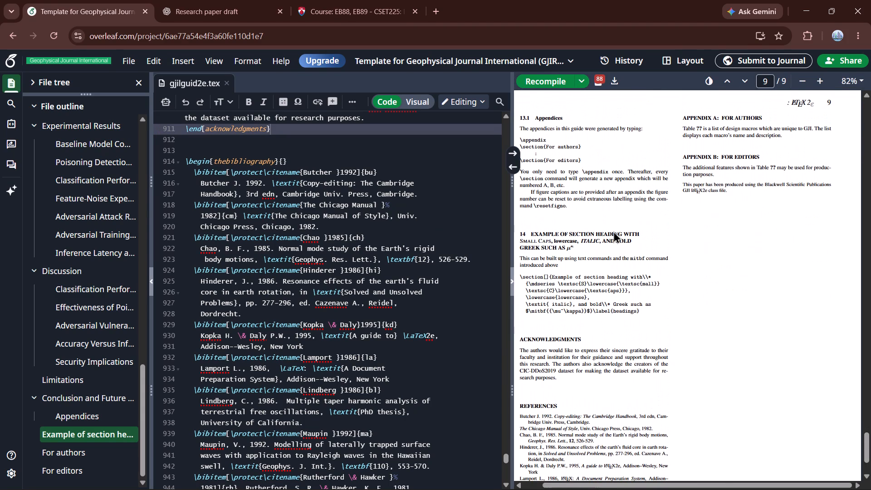
scroll(613, 231, "down", 1)
scroll(340, 303, "down", 1)
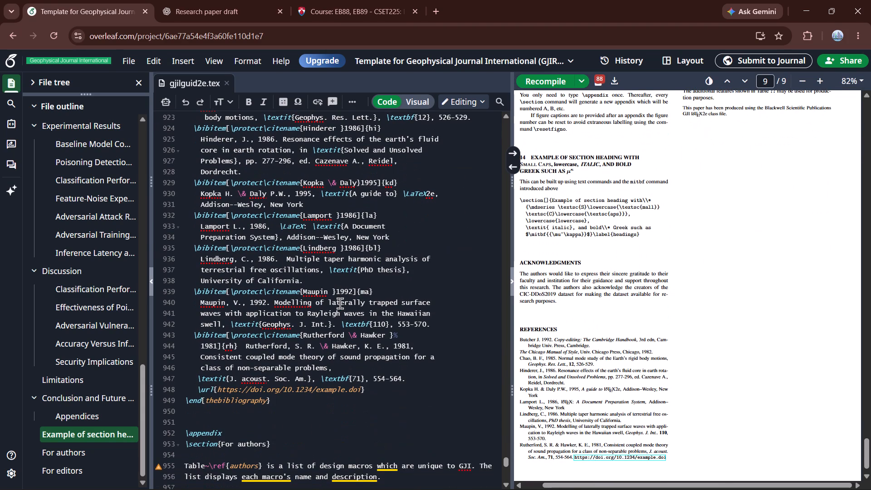
scroll(340, 303, "down", 3)
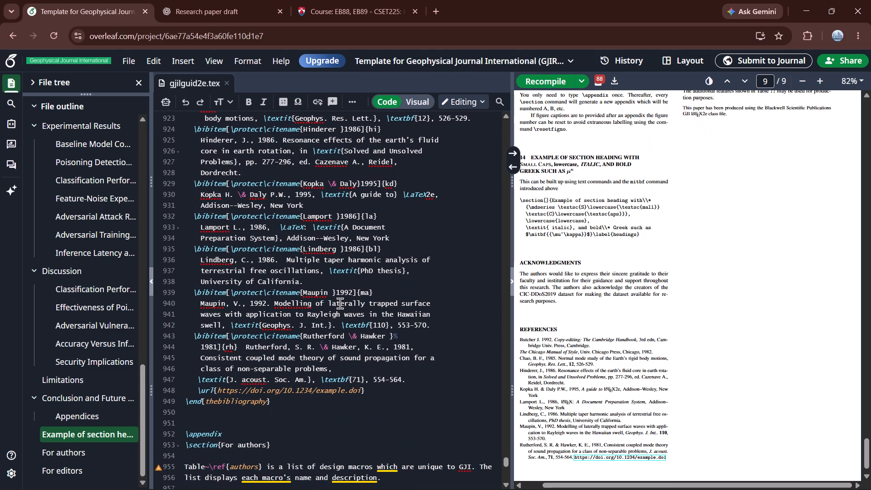
scroll(340, 303, "down", 3)
left_click_drag(370, 392, 195, 220)
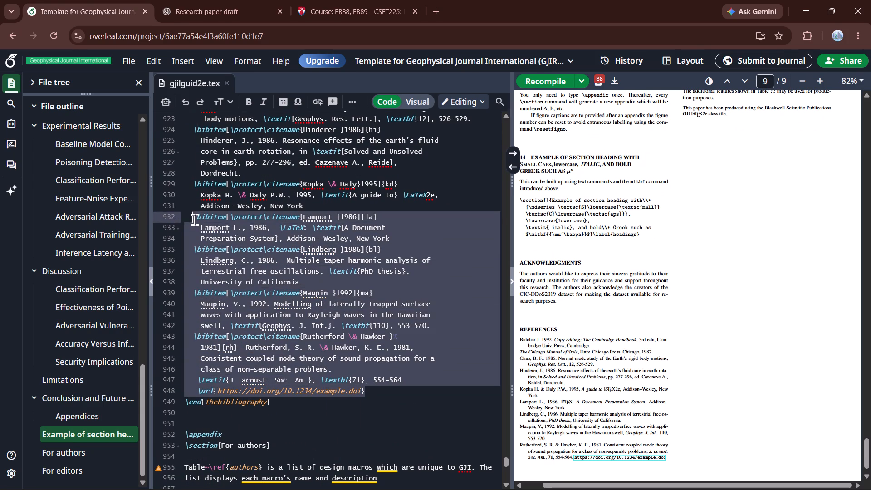
left_click_drag(195, 220, 195, 219)
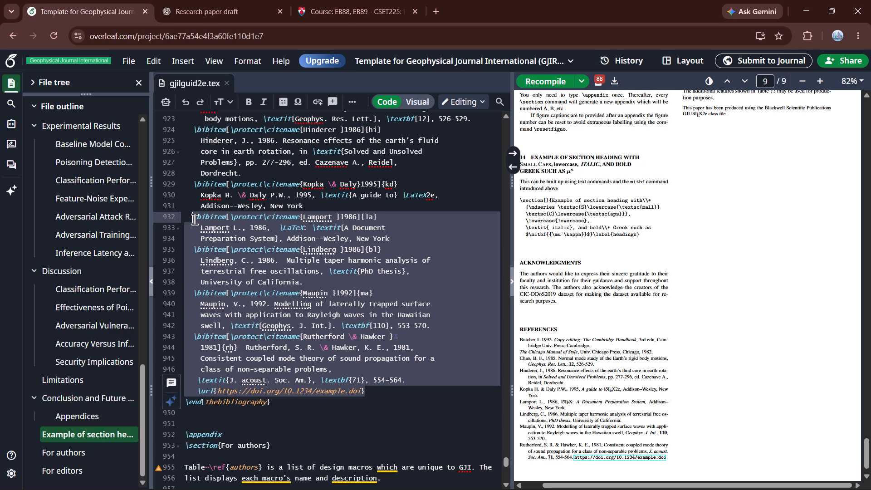
key("BackSpace")
key("BackSpace")
key("BackSpace")
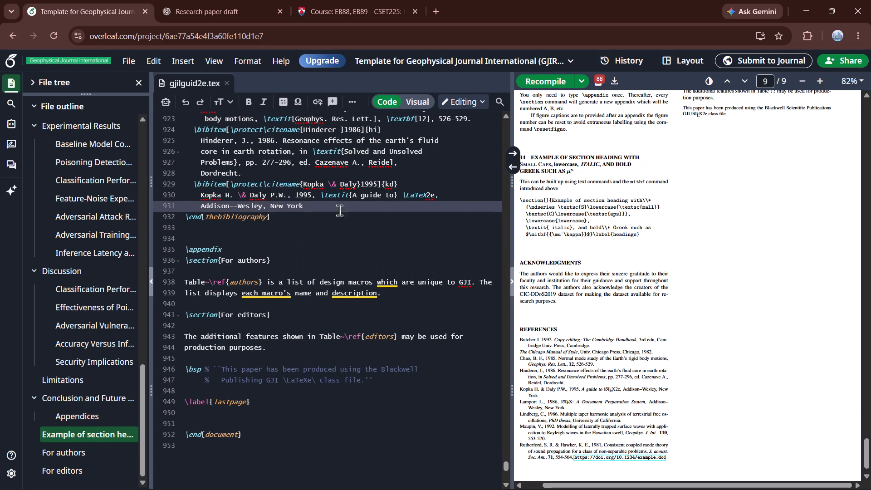
left_click(529, 80)
Delete the Chao, Hinderer and Kopka & Daly entries from the bibliography, including the leftover "Addison--Wesley, New York" line.
scroll(414, 212, "up", 1)
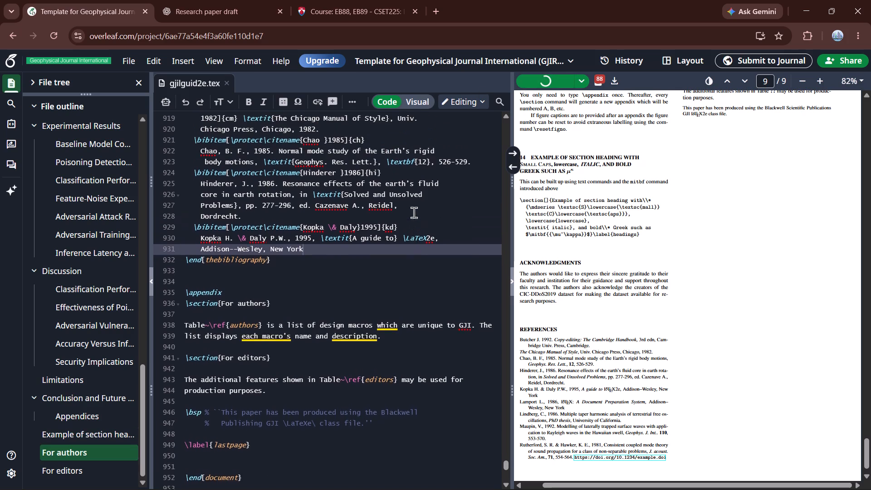
scroll(414, 212, "up", 2)
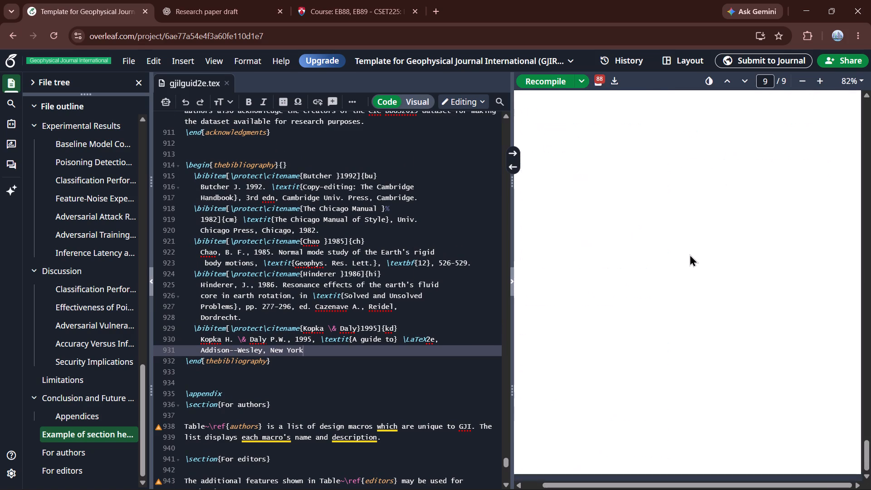
scroll(690, 254, "up", 1)
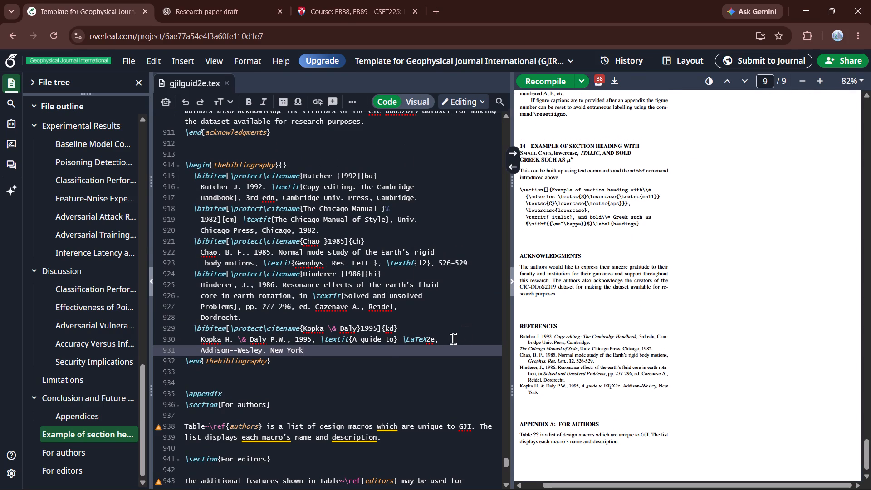
left_click_drag(450, 338, 191, 252)
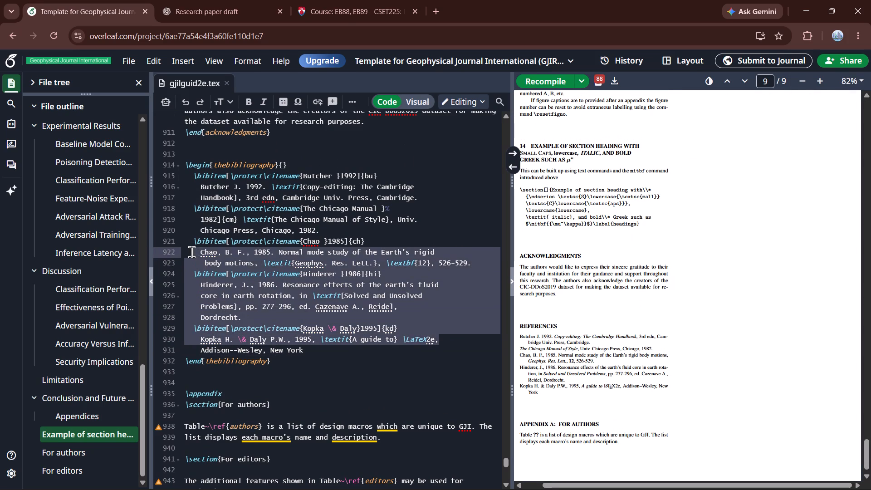
left_click_drag(191, 252, 184, 242)
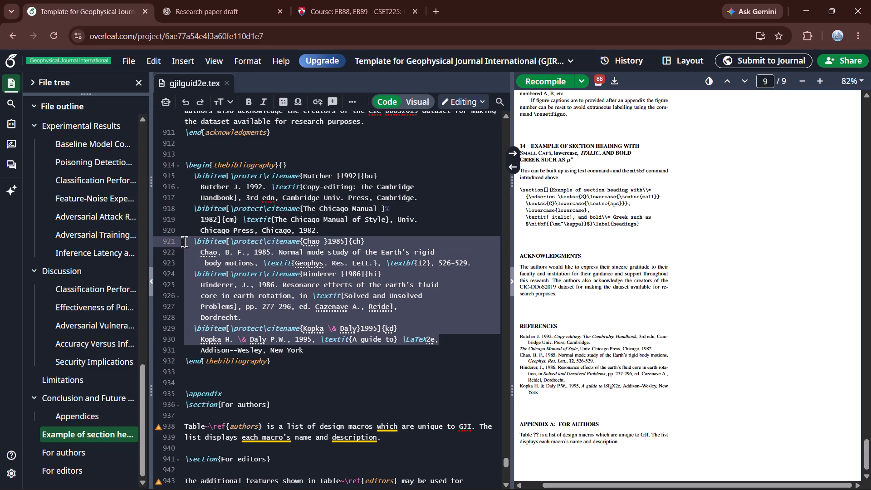
key("BackSpace")
key("BackSpace")
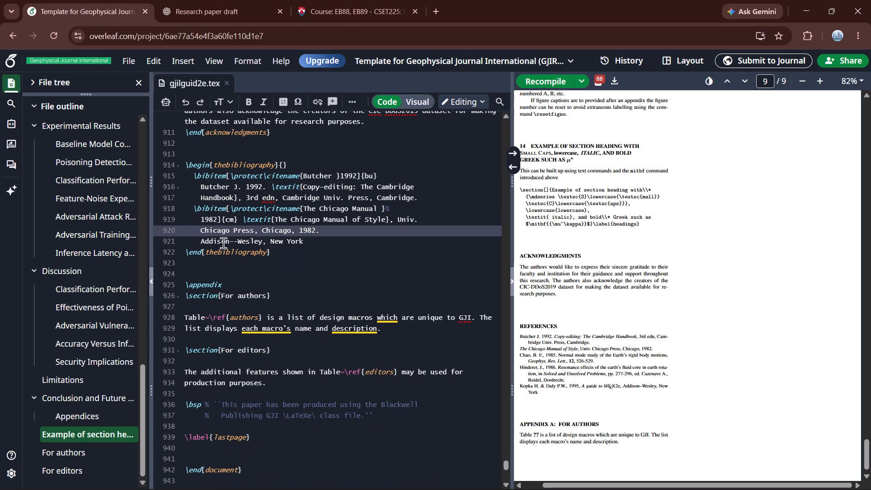
left_click(316, 246)
key("BackSpace")
key("BackSpace")
key("BackSpace")
key("BackSpace")
key("BackSpace")
key("BackSpace")
key("BackSpace")
key("BackSpace")
key("BackSpace")
key("BackSpace")
key("BackSpace")
key("BackSpace")
key("BackSpace")
key("BackSpace")
key("BackSpace")
key("BackSpace")
key("BackSpace")
key("BackSpace")
key("BackSpace")
key("BackSpace")
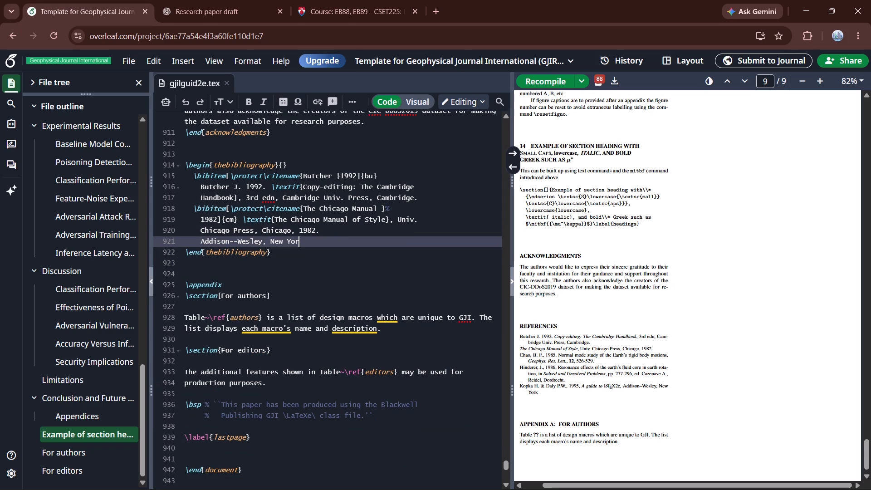
key("BackSpace")
key("BackSpace")
key("BackSpace")
key("BackSpace")
key("BackSpace")
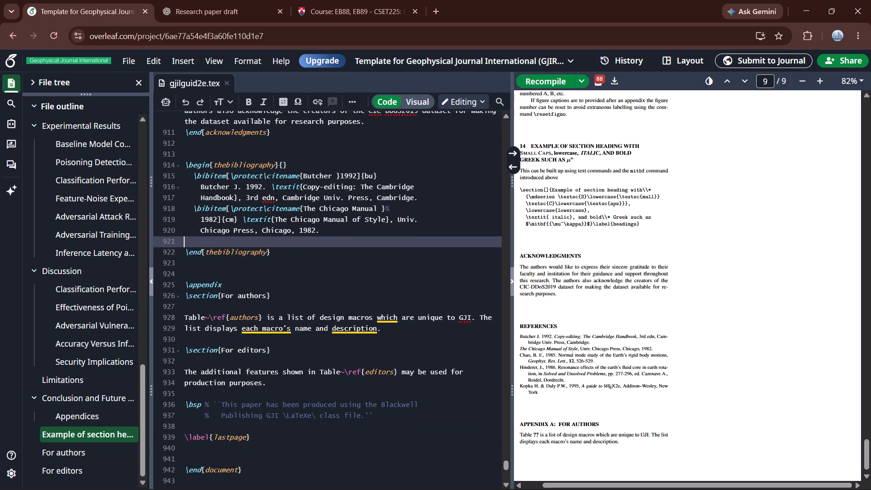
key("BackSpace")
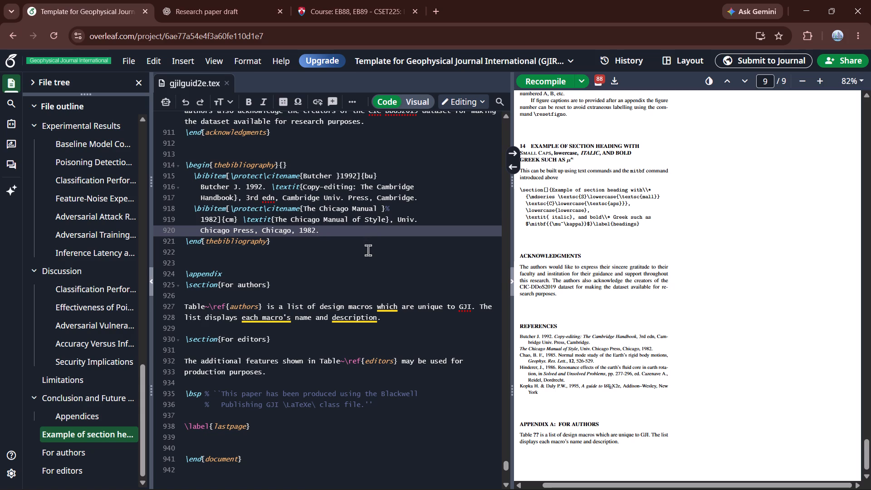
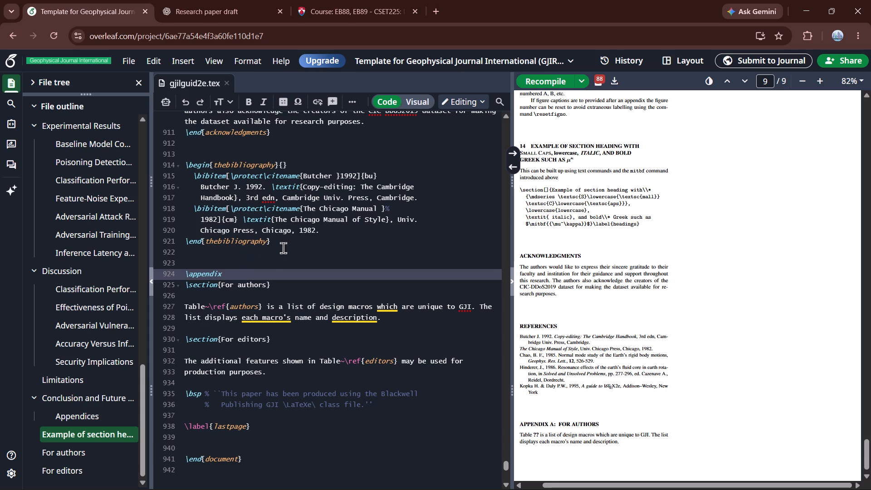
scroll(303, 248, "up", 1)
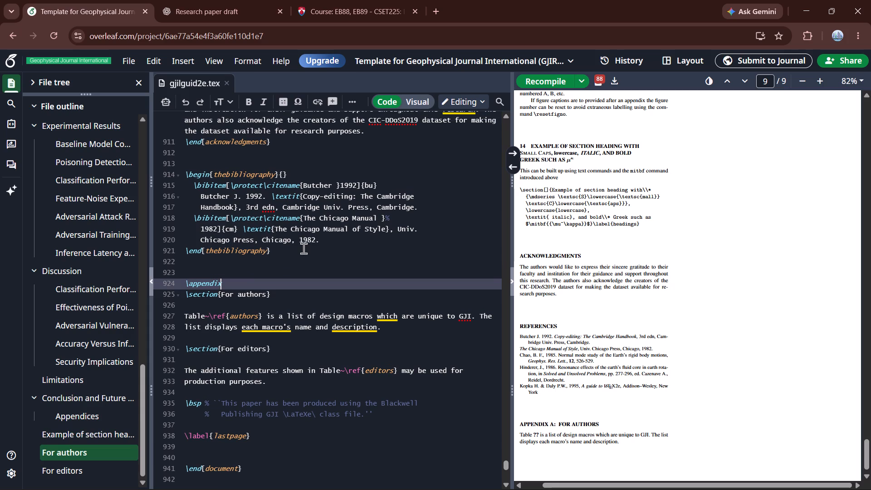
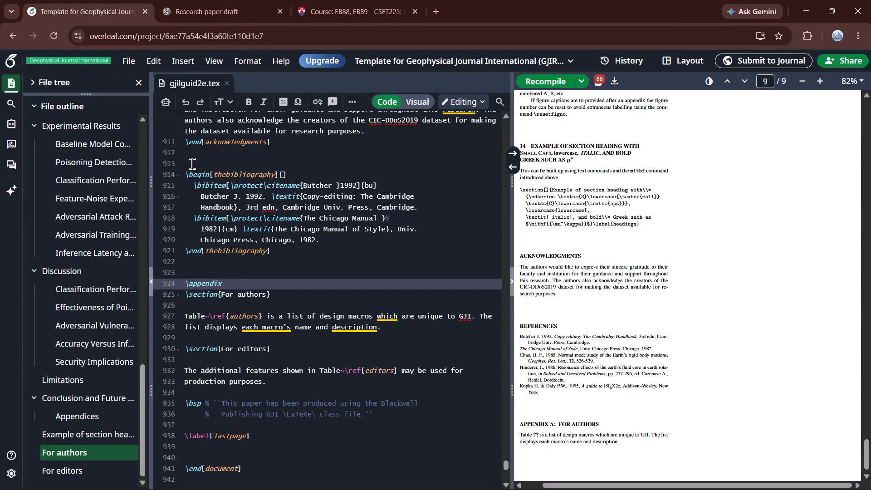
Capture a screen snip of the sample bibliography block in the LaTeX source, from its begin line to its end line.
left_click(369, 266)
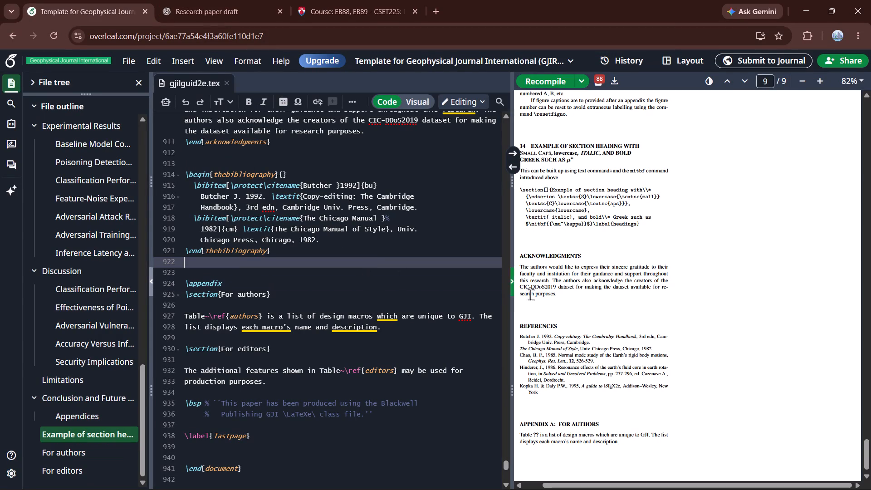
scroll(568, 303, "down", 1)
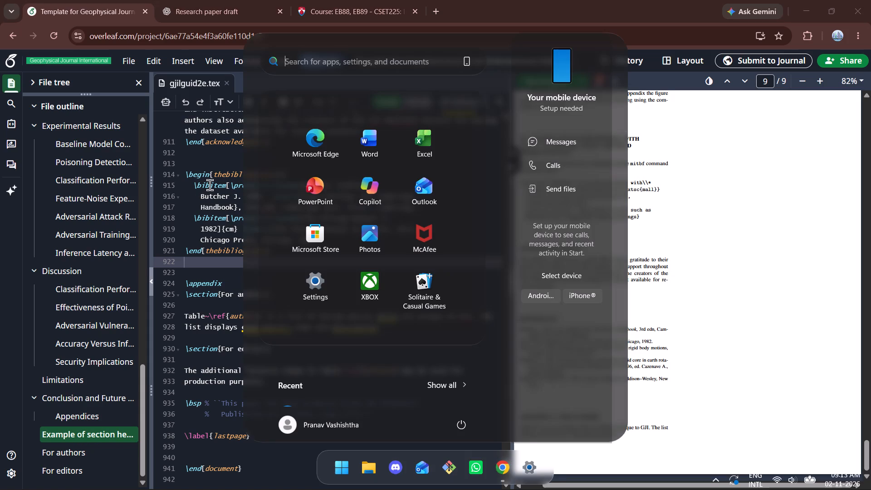
left_click(761, 232)
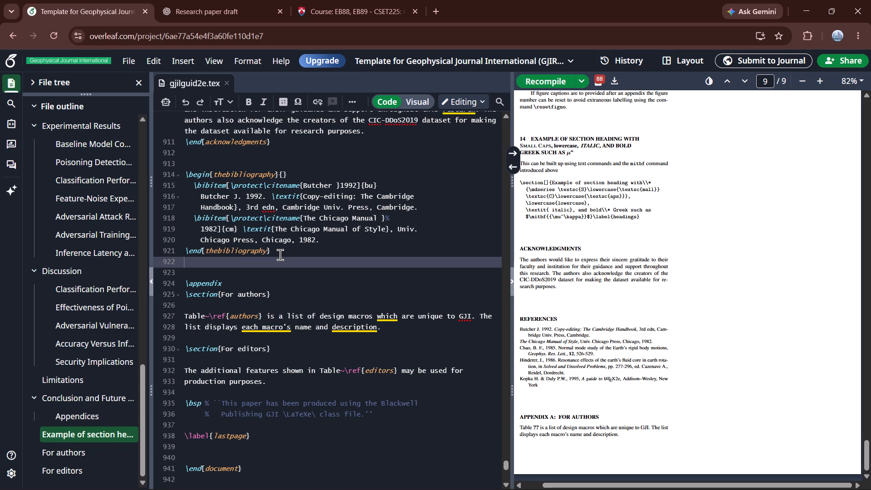
key("shift+super+s")
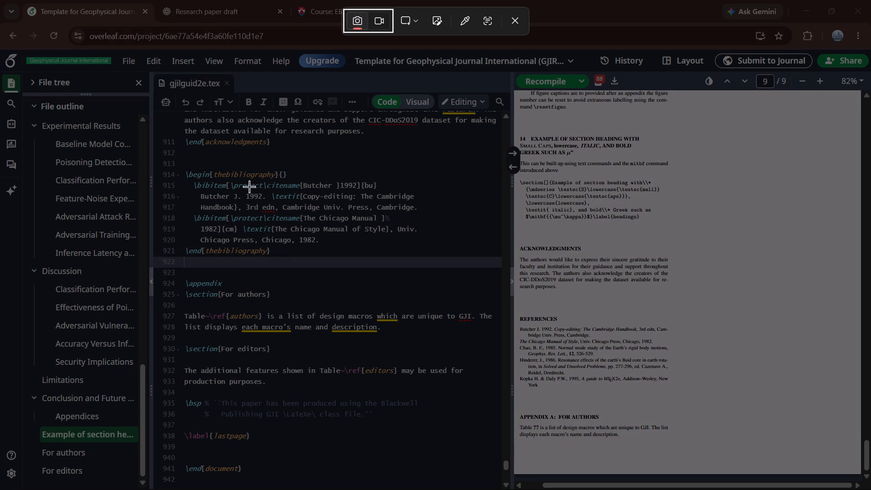
left_click_drag(183, 165, 470, 264)
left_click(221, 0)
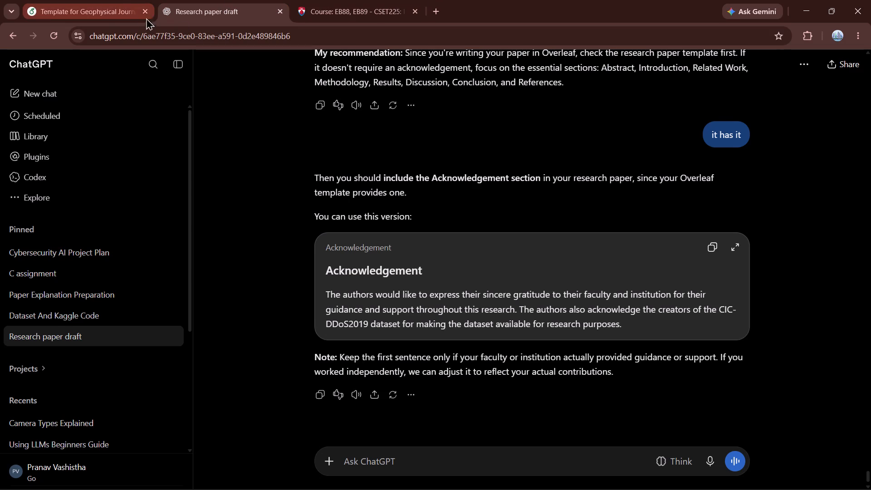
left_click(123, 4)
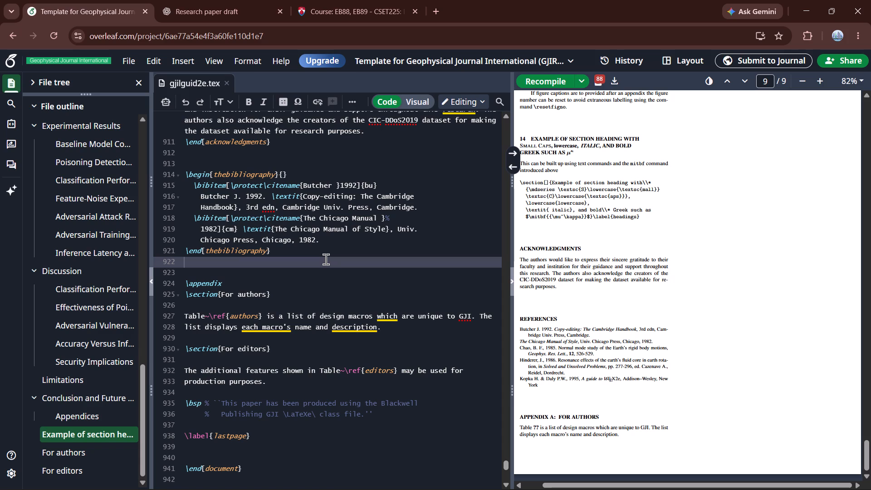
Review pages 6 to 9 of the compiled PDF and the end of the source, checking results, table placeholders and template leftovers.
scroll(628, 305, "up", 4)
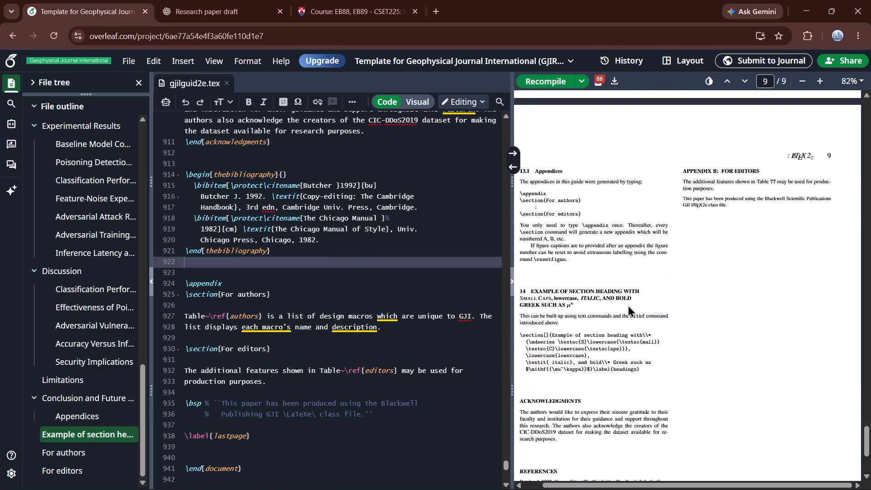
scroll(628, 305, "up", 5)
scroll(628, 305, "down", 1)
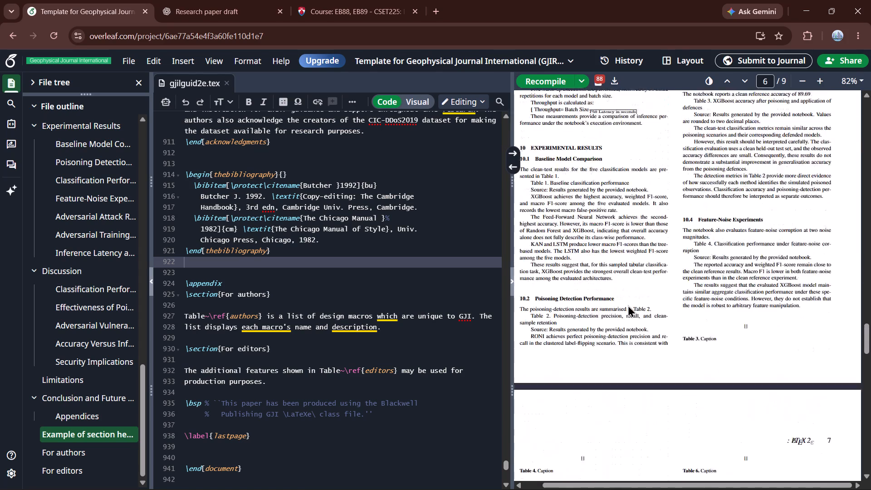
scroll(628, 305, "down", 1)
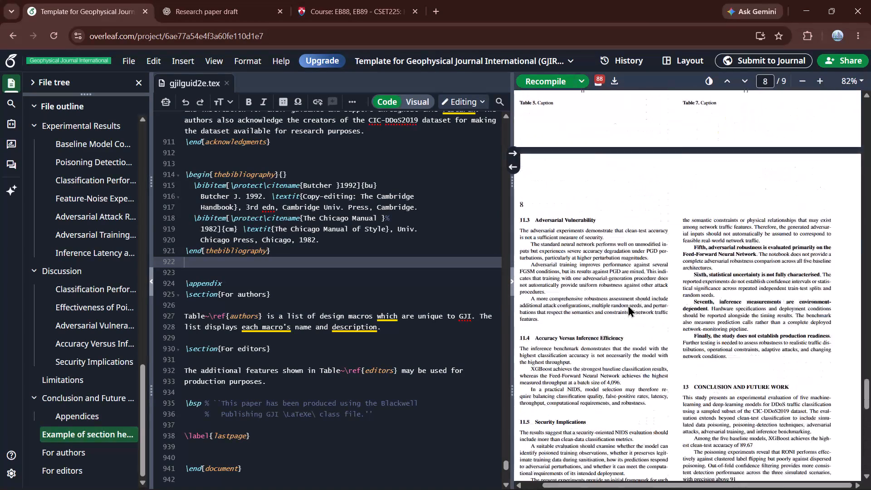
scroll(628, 305, "up", 3)
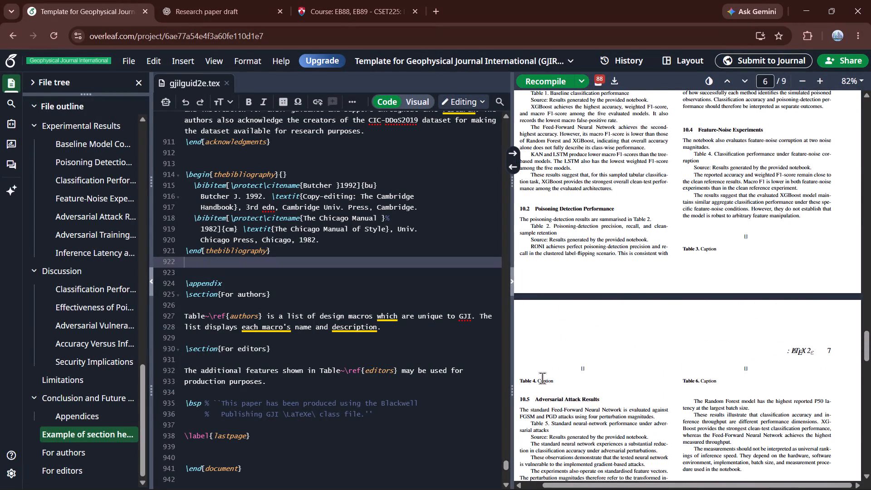
scroll(613, 372, "down", 1)
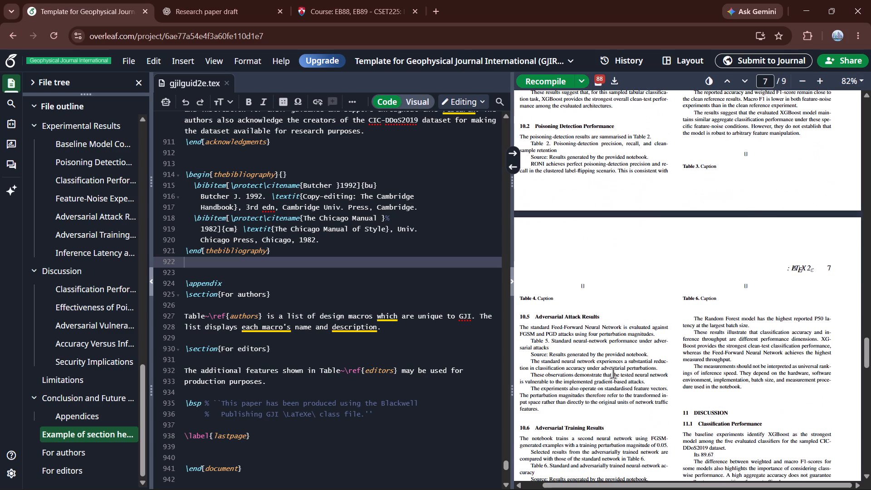
scroll(613, 372, "down", 1)
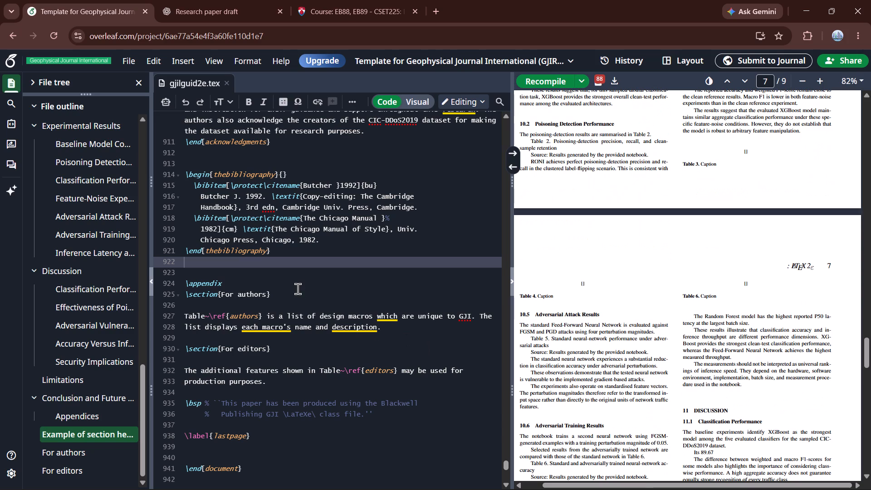
scroll(614, 312, "down", 1)
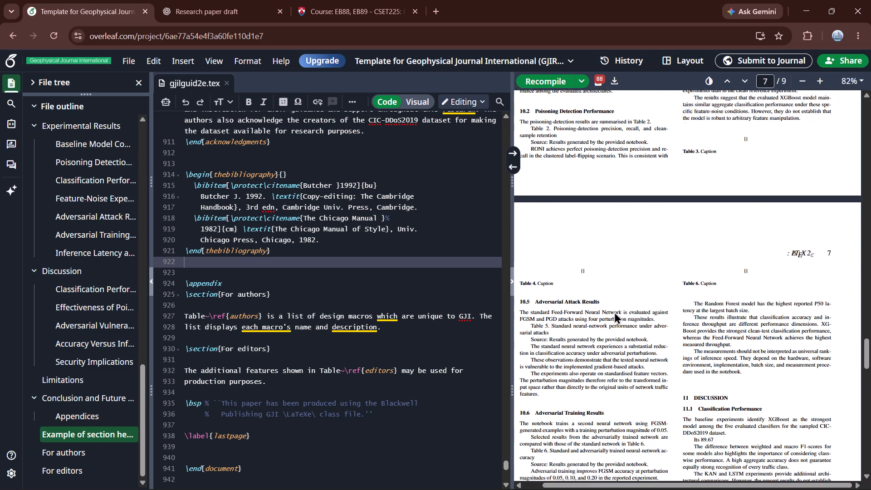
scroll(614, 312, "down", 1)
scroll(324, 339, "right", 1)
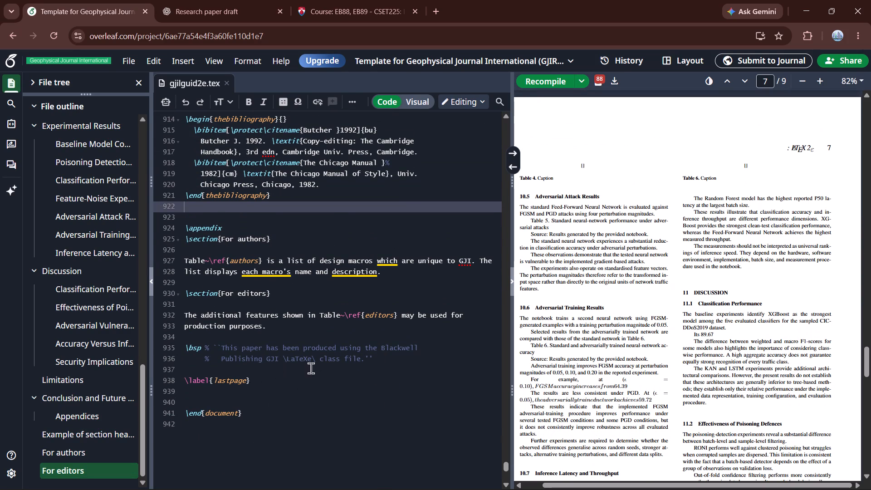
scroll(263, 299, "up", 1)
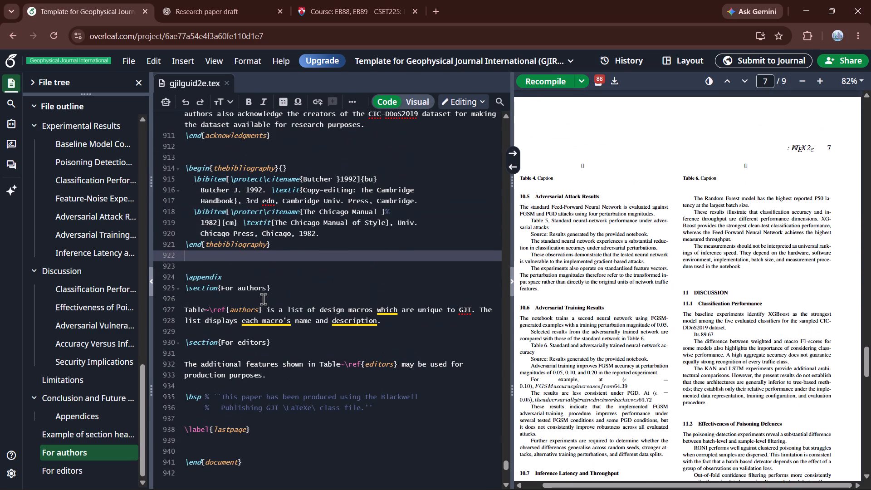
scroll(263, 299, "up", 1)
scroll(623, 231, "down", 2)
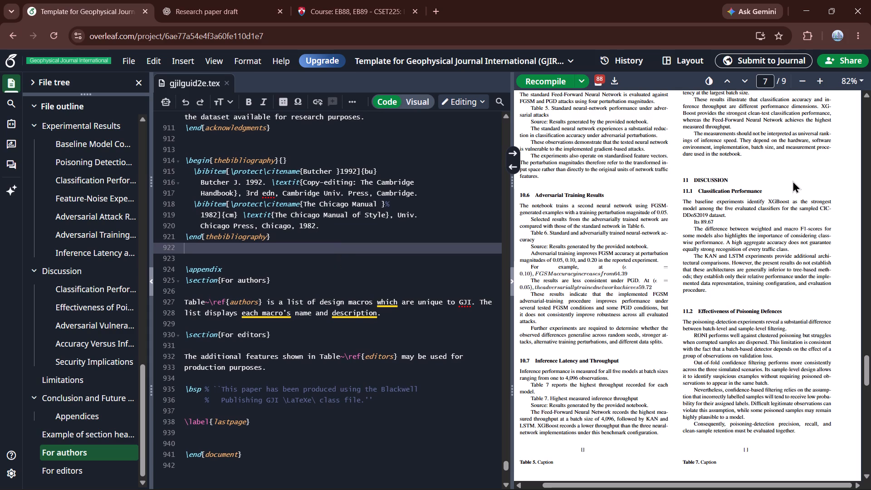
Read through the compiled paper from page 1 to the top of page 7, checking the text, equations and table placeholders.
scroll(793, 181, "up", 14)
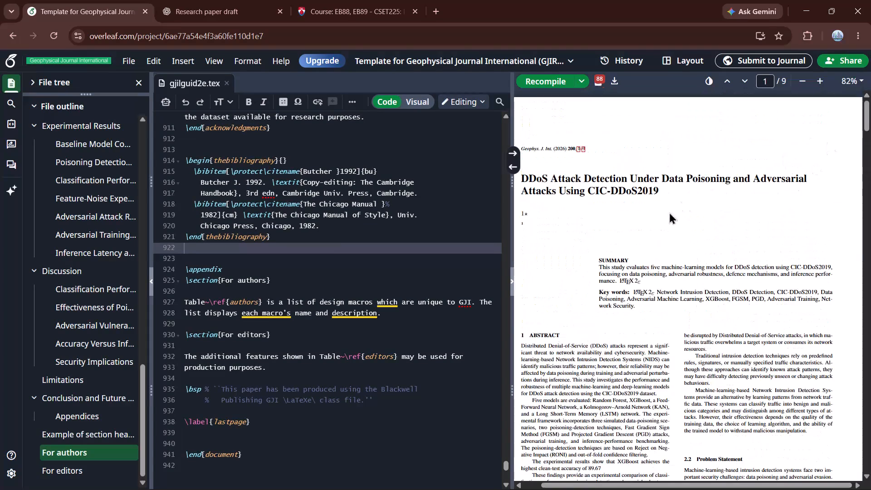
scroll(669, 212, "down", 8)
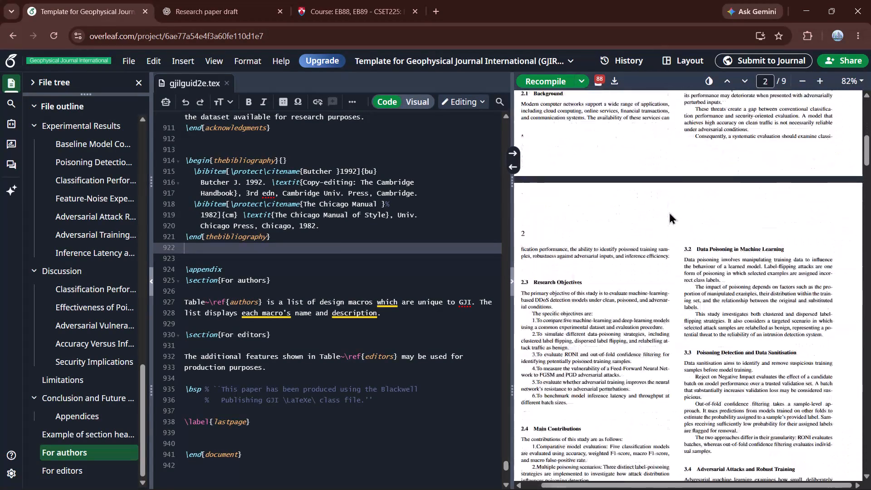
scroll(669, 212, "down", 3)
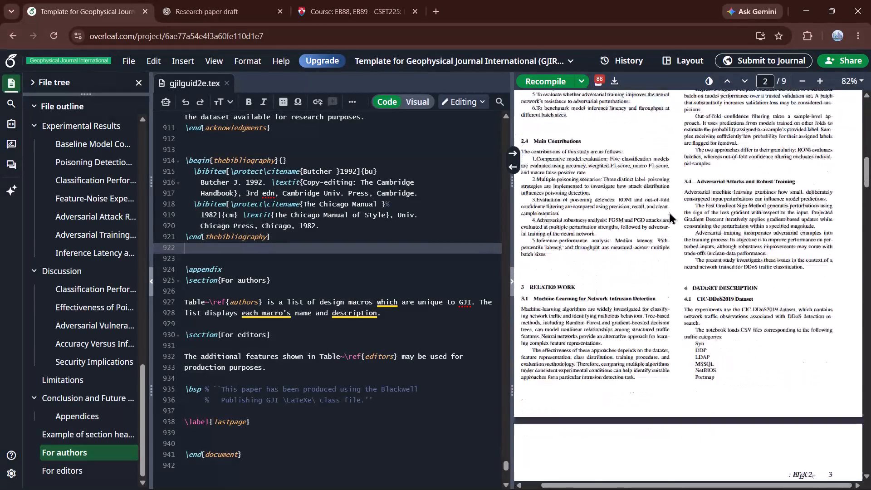
scroll(669, 212, "down", 4)
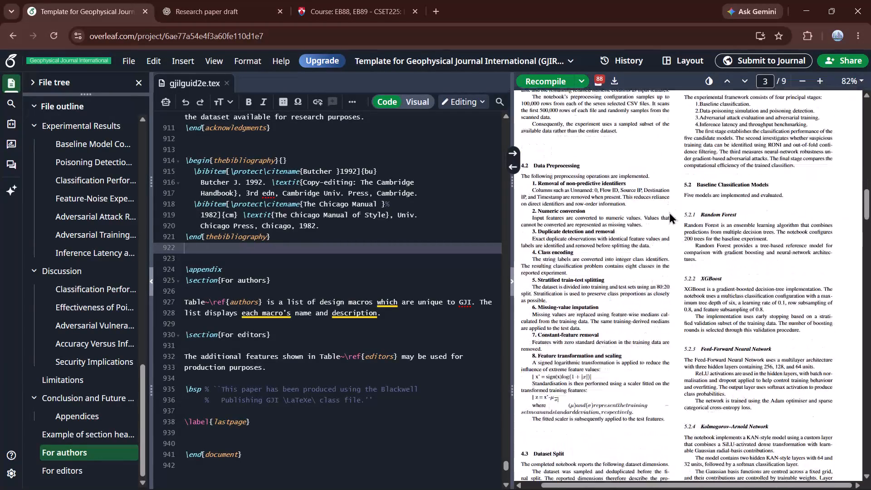
scroll(669, 212, "down", 6)
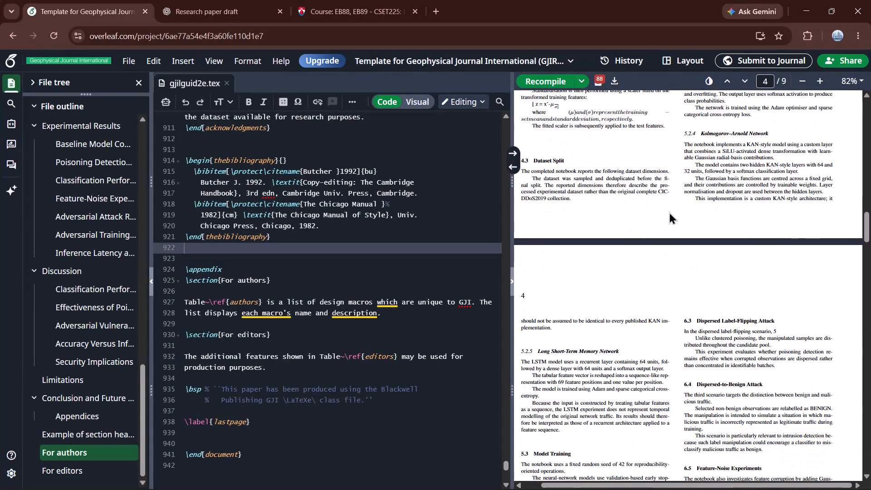
scroll(669, 212, "down", 10)
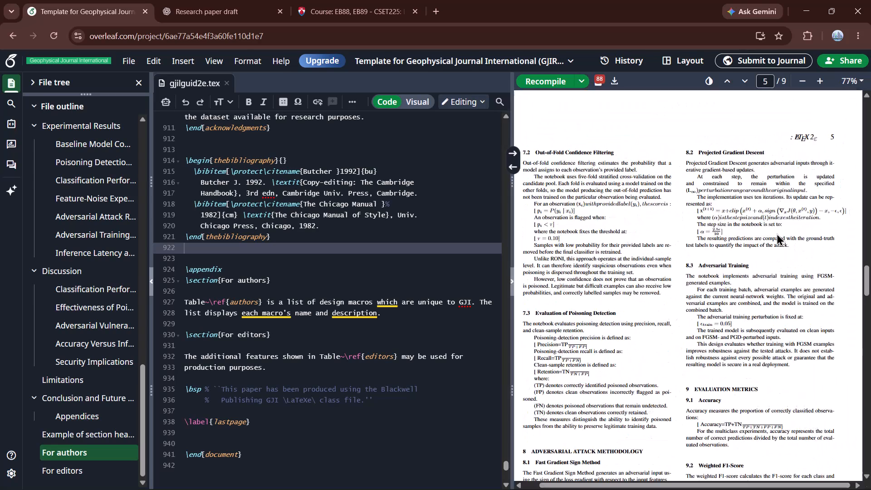
scroll(777, 233, "down", 3)
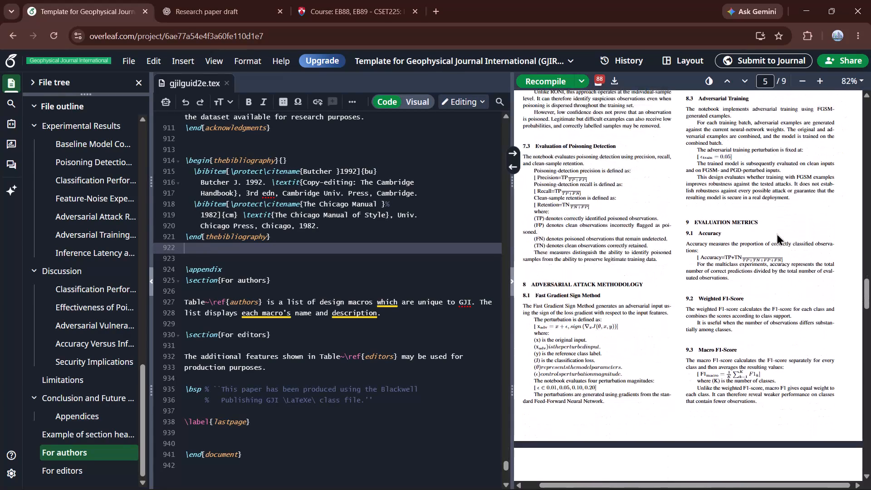
scroll(777, 233, "down", 2)
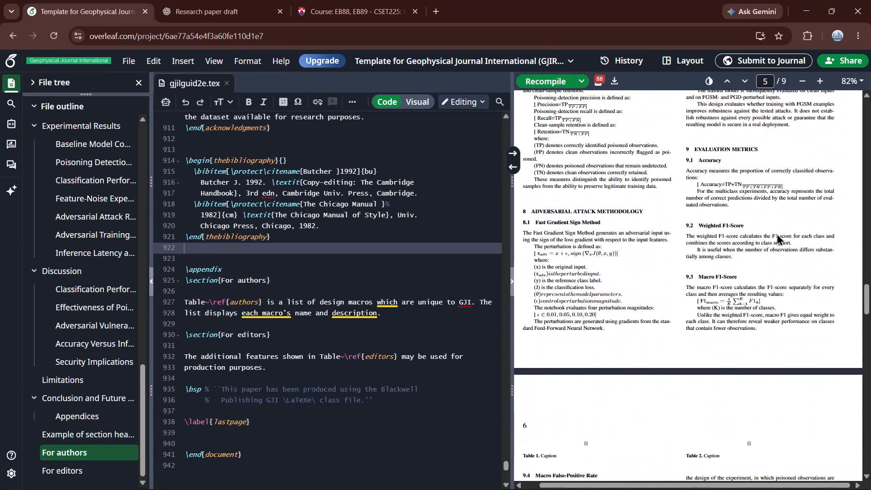
scroll(777, 233, "down", 3)
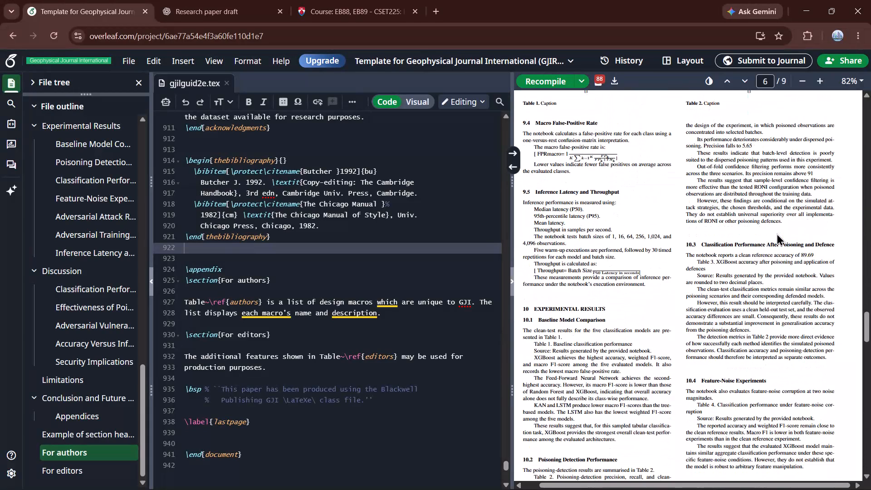
scroll(777, 233, "down", 2)
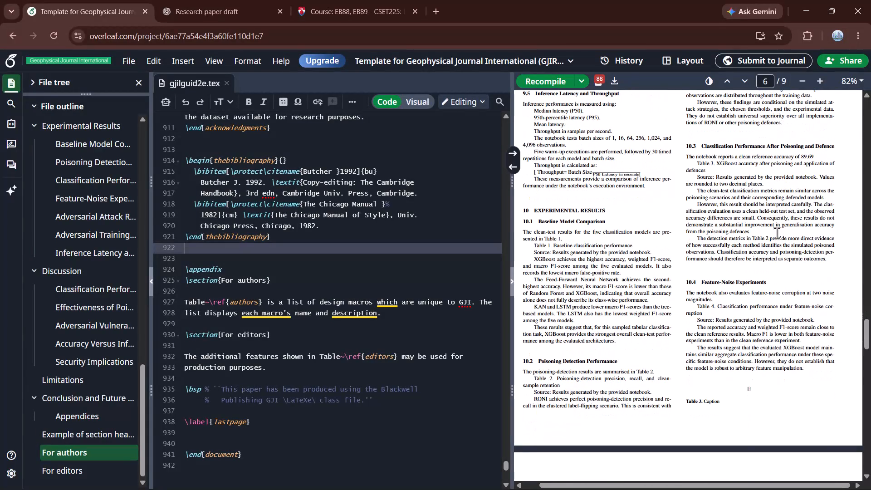
scroll(777, 233, "down", 1)
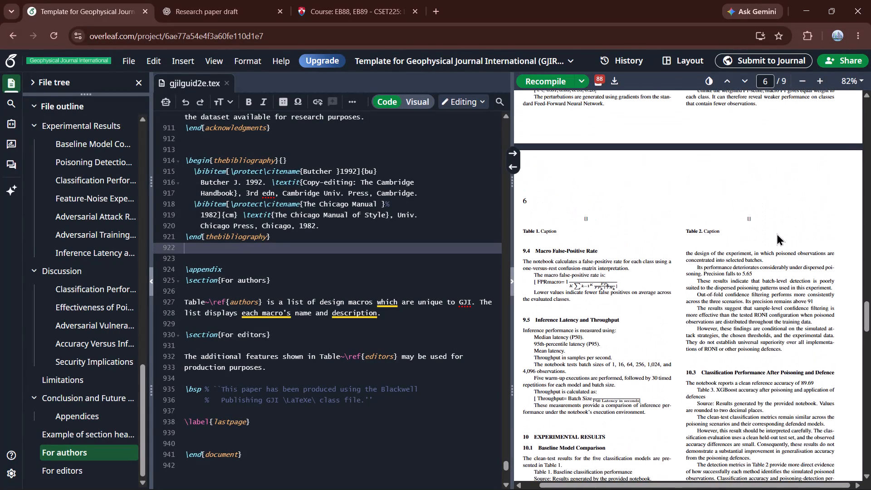
scroll(777, 233, "down", 1)
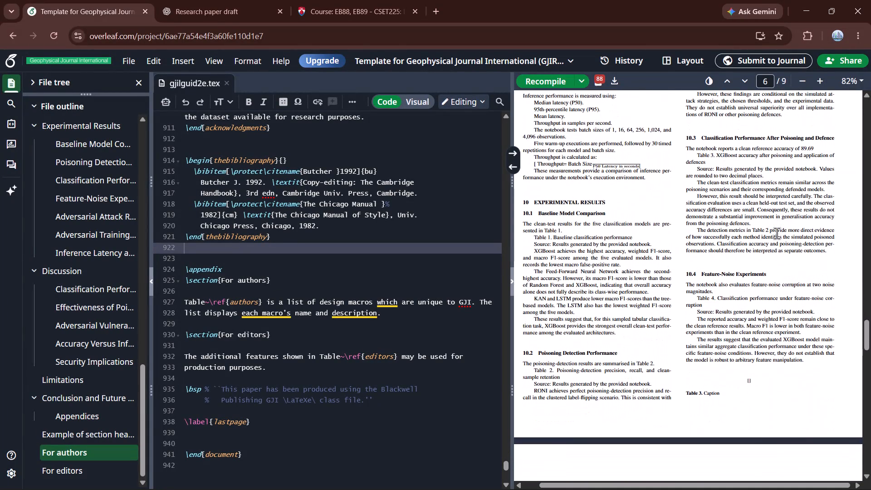
scroll(777, 233, "down", 2)
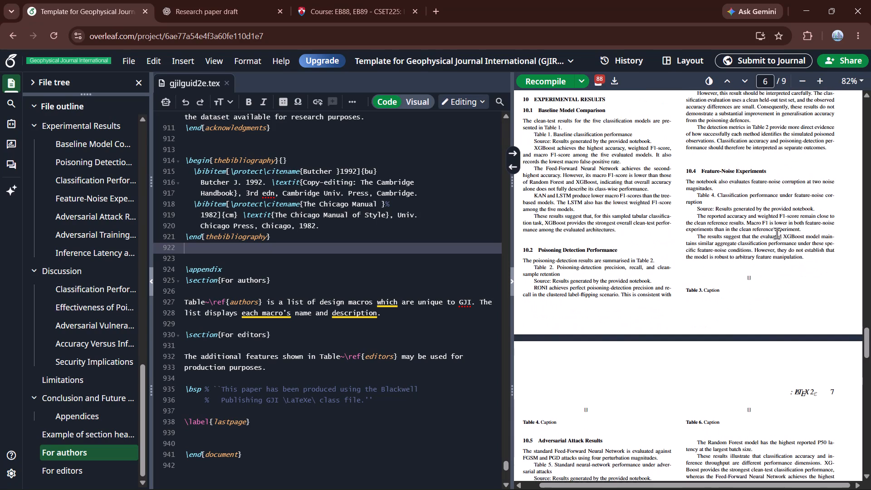
scroll(777, 233, "down", 1)
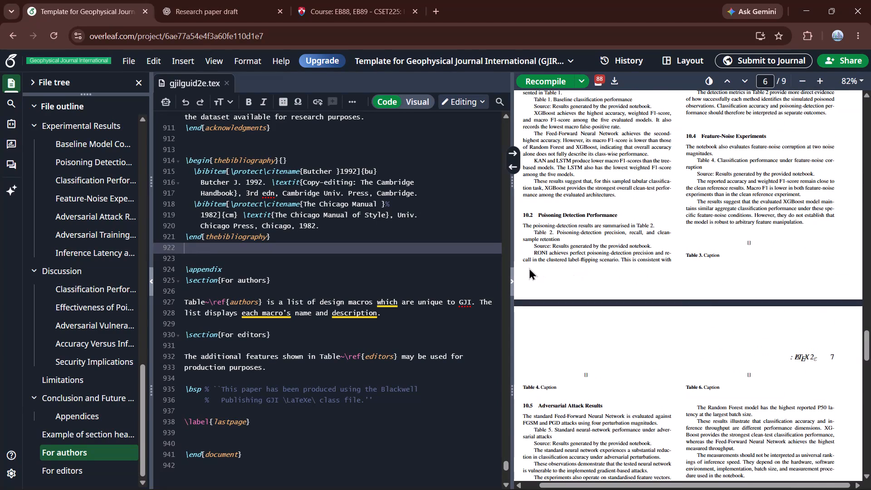
Examine the poisoning-detection and classification results source for unescaped percent signs that comment out the rest of the text.
scroll(347, 281, "up", 4)
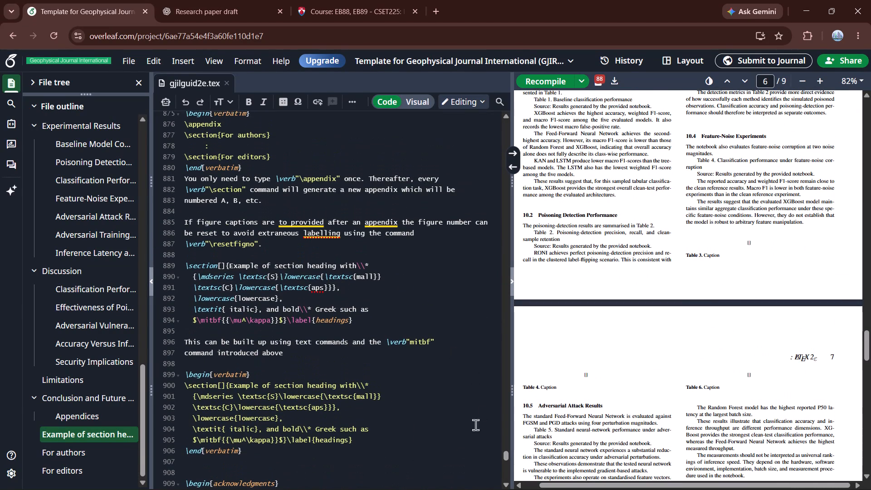
left_click_drag(505, 456, 507, 370)
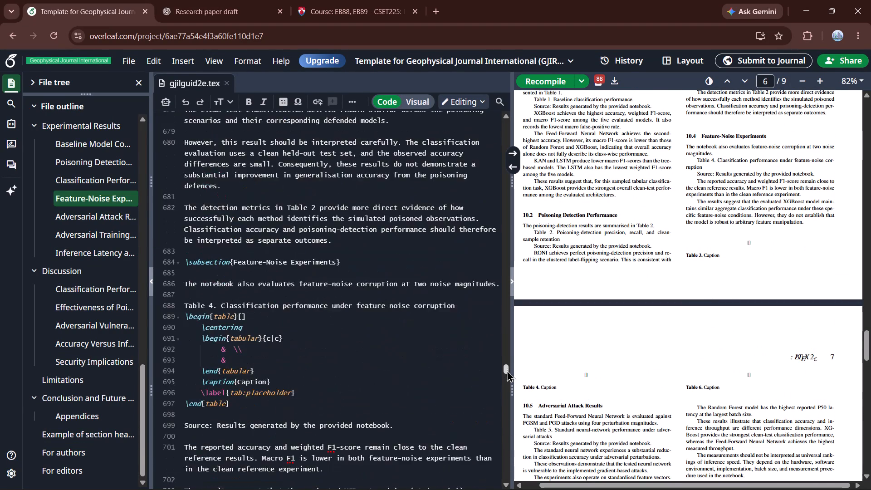
left_click_drag(507, 370, 510, 357)
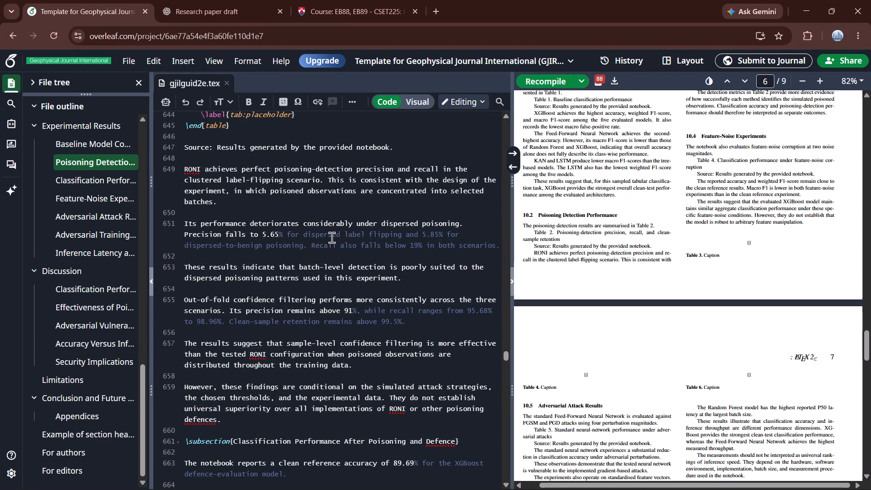
scroll(385, 250, "left", 1)
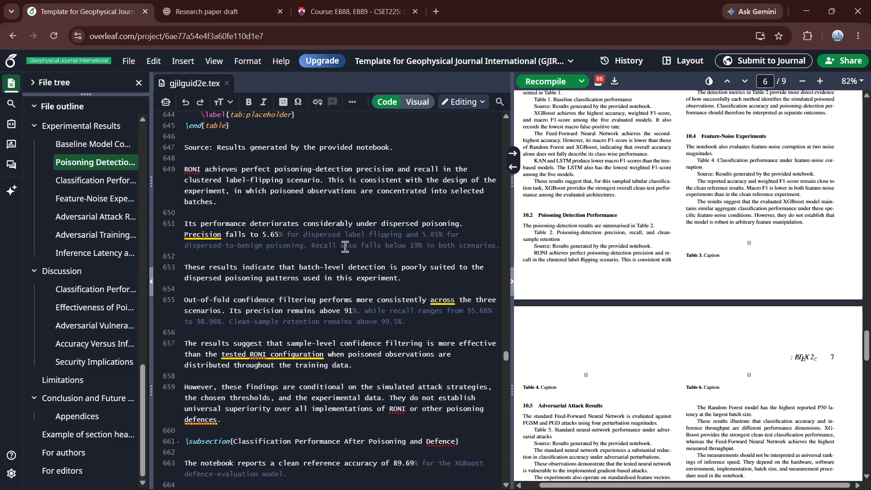
left_click(334, 245)
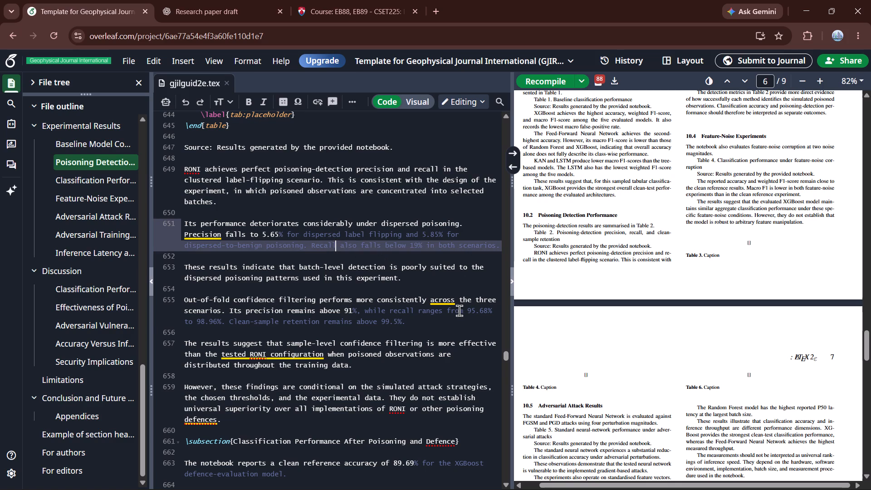
left_click(459, 310)
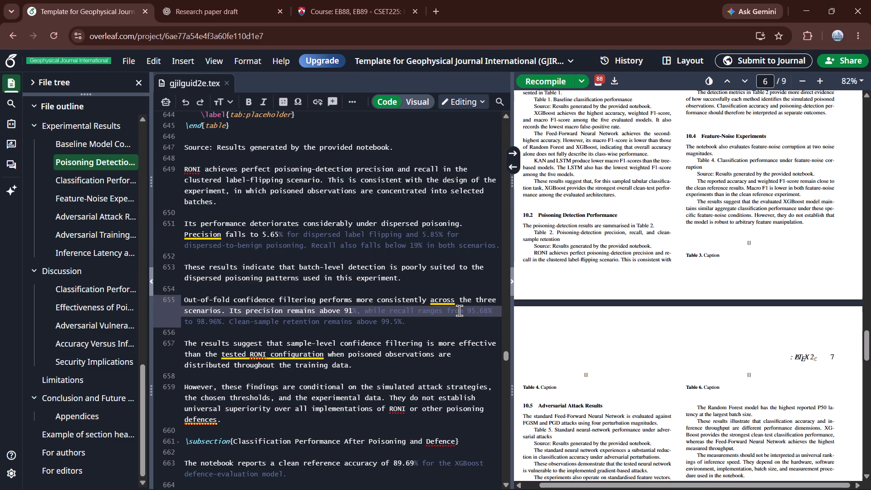
left_click(279, 235)
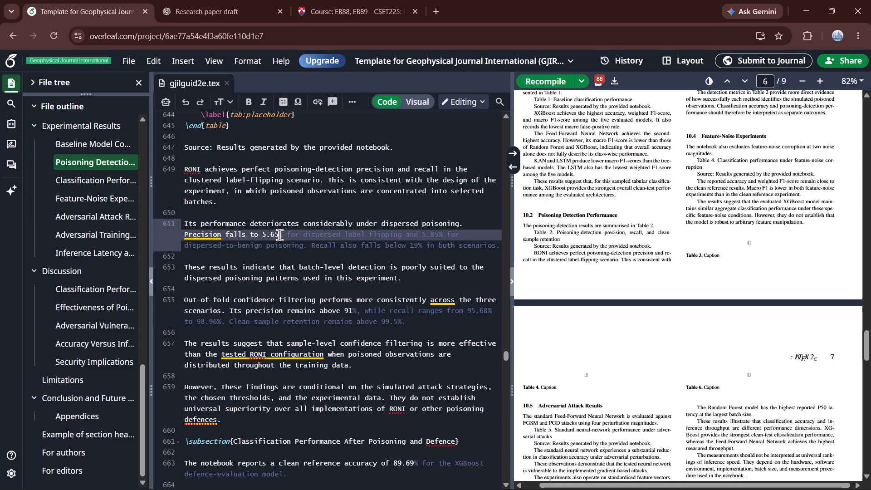
key("space")
key("BackSpace")
scroll(328, 277, "down", 2)
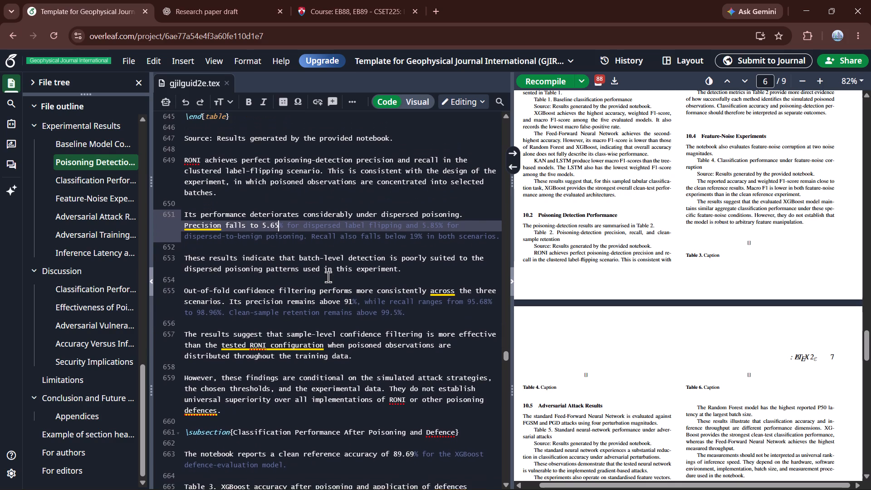
scroll(328, 277, "down", 2)
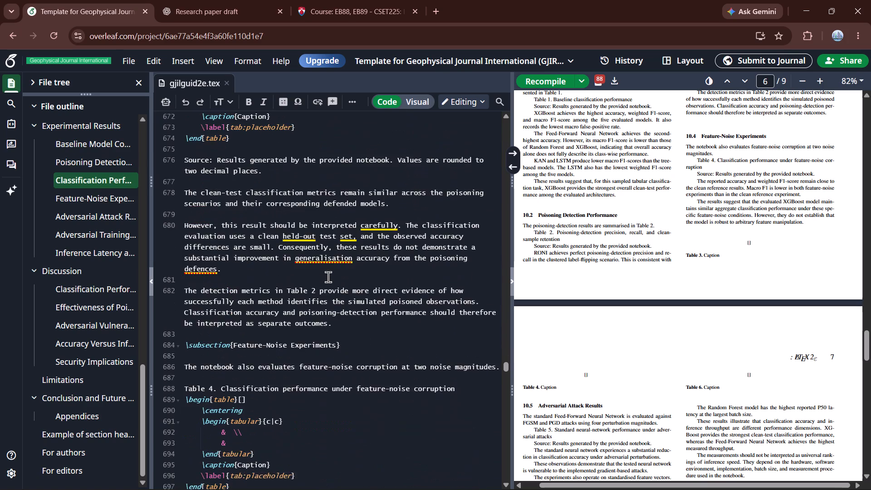
scroll(328, 277, "up", 2)
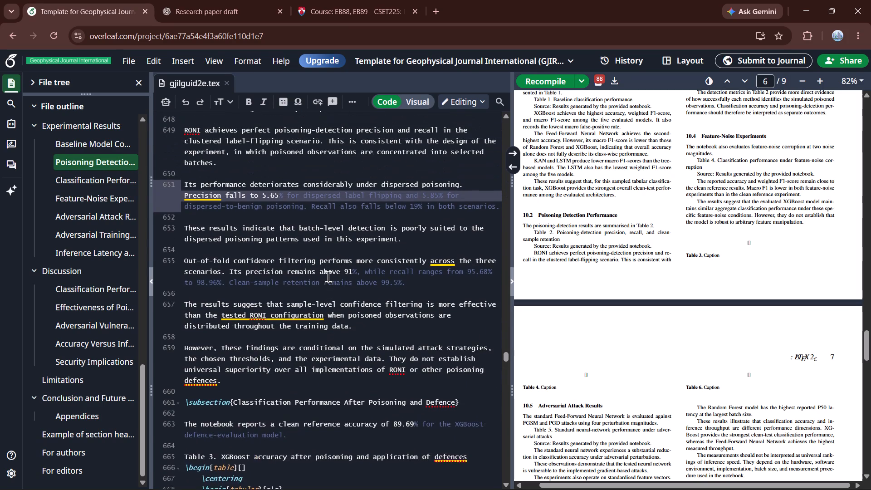
scroll(328, 277, "up", 1)
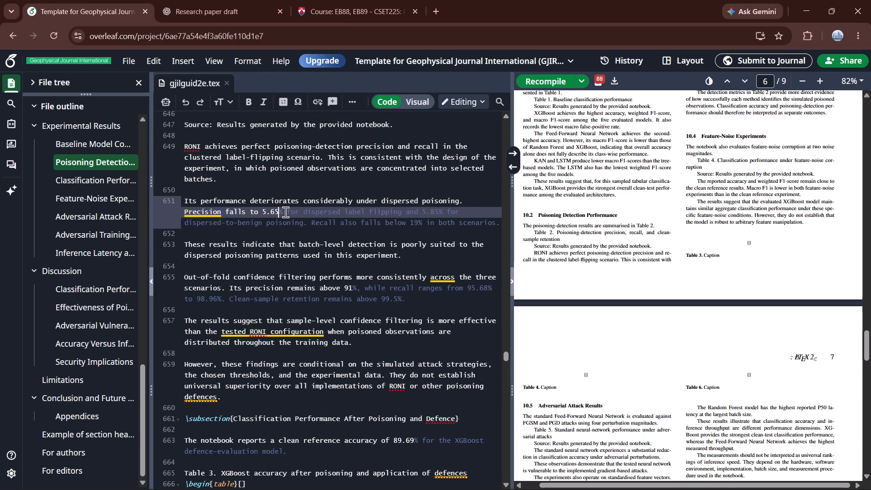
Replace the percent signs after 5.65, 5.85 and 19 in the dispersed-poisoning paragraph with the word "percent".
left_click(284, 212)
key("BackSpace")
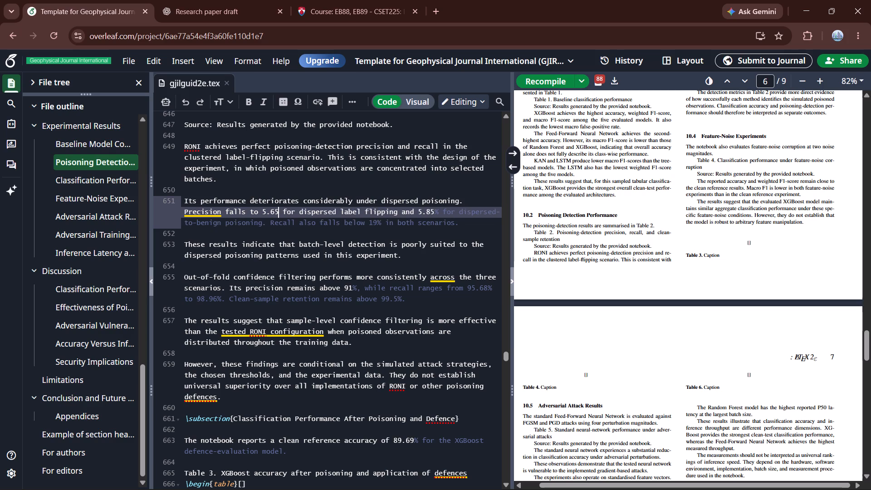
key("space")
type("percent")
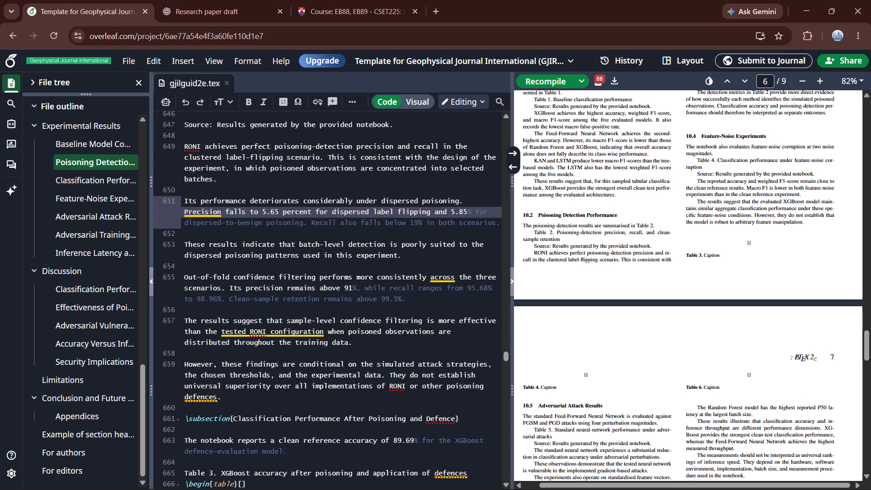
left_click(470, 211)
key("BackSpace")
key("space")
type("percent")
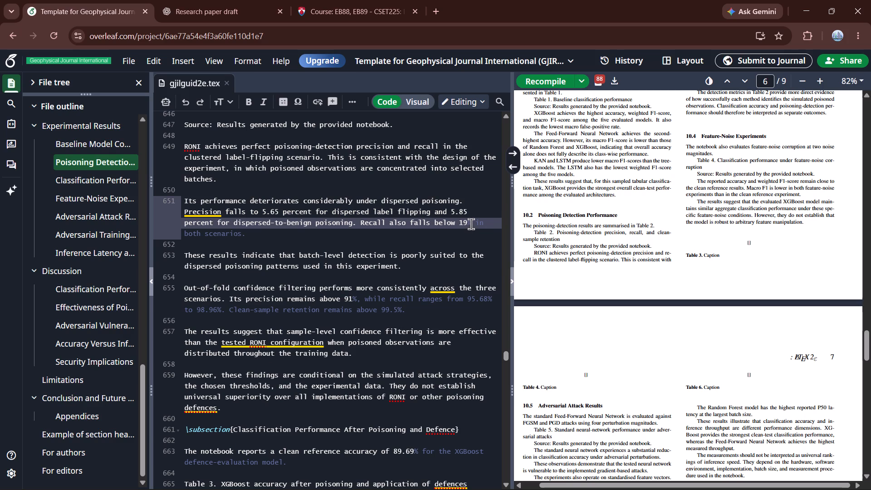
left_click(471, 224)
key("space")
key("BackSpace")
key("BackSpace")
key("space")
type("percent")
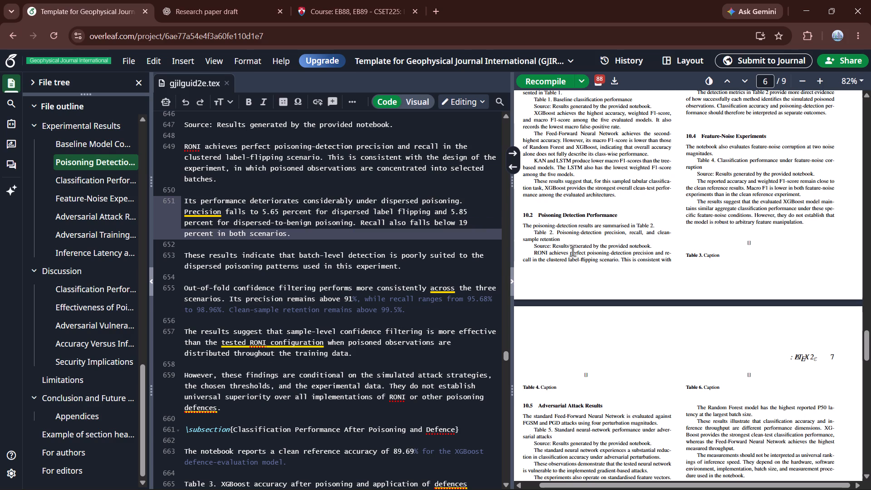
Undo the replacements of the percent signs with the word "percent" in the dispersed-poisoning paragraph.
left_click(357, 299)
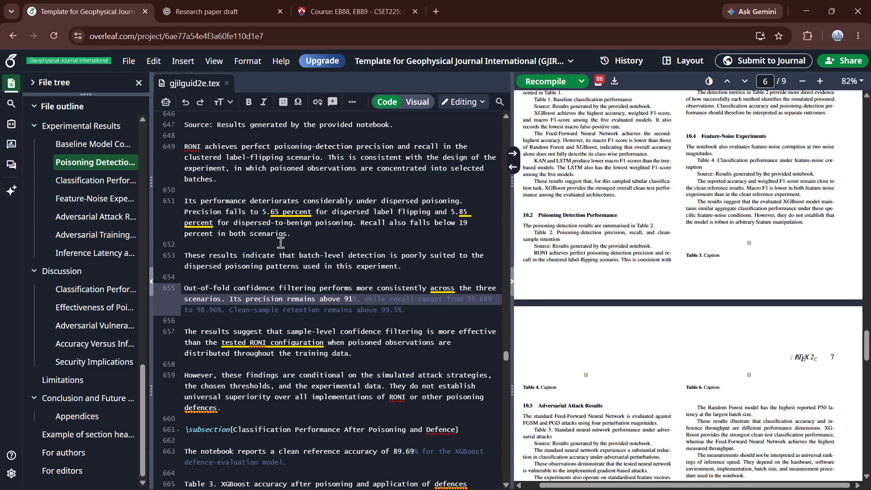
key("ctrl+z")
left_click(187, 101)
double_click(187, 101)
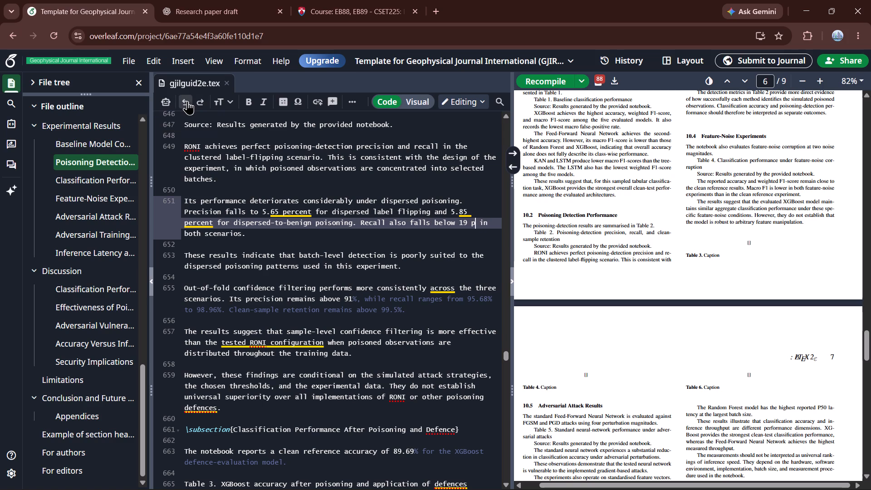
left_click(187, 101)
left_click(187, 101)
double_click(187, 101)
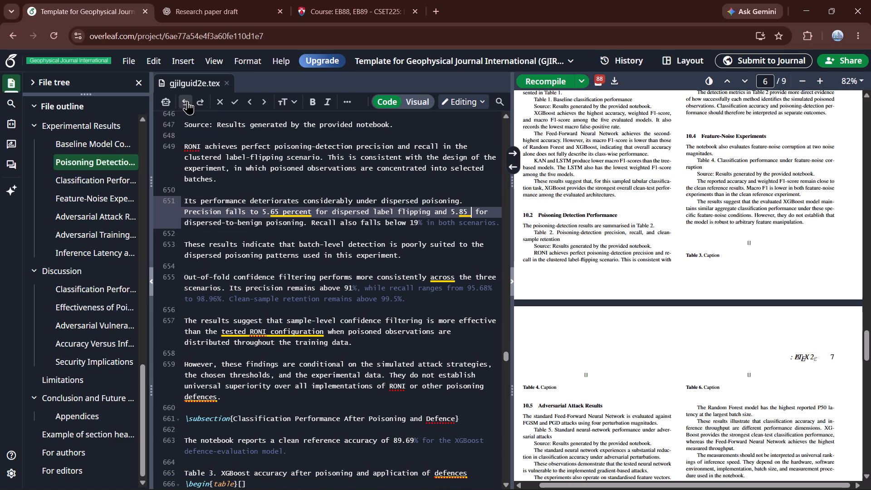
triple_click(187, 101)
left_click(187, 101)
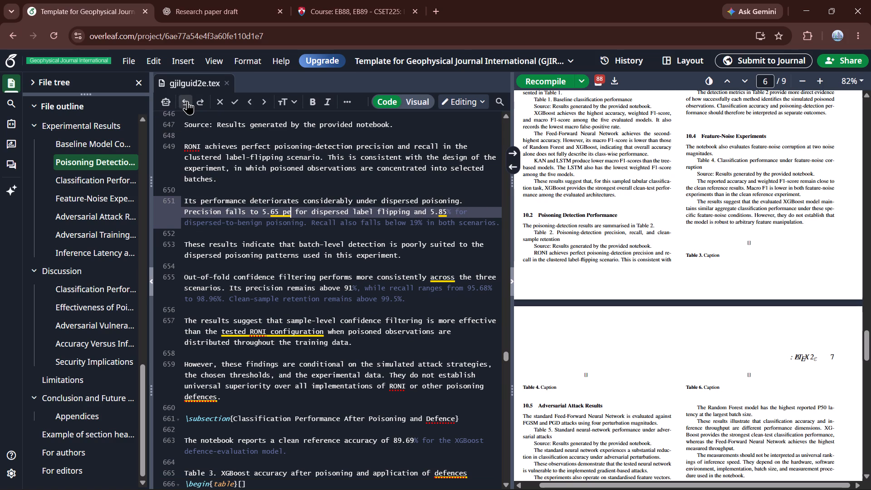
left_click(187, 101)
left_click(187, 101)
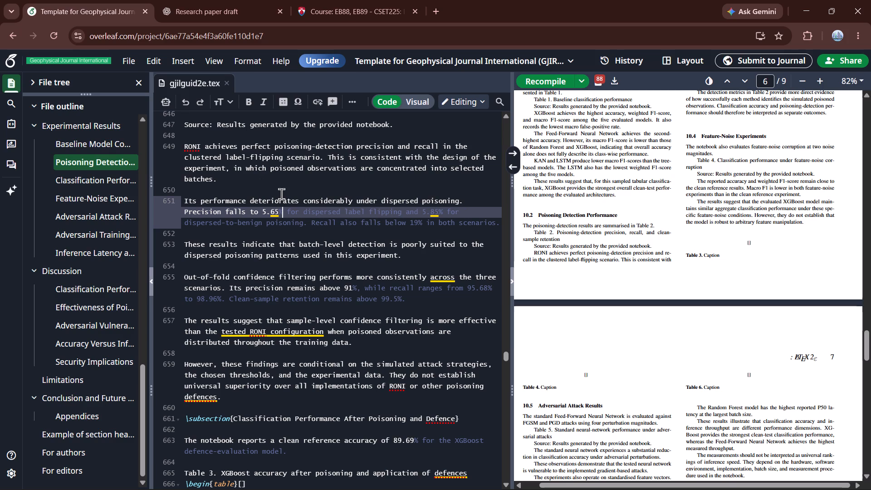
Escape the percent signs after 5.65, 5.85 and 19 in the dispersed-poisoning paragraph and after 91 in the confidence-filtering paragraph with backslashes.
key("Left")
key("backslash")
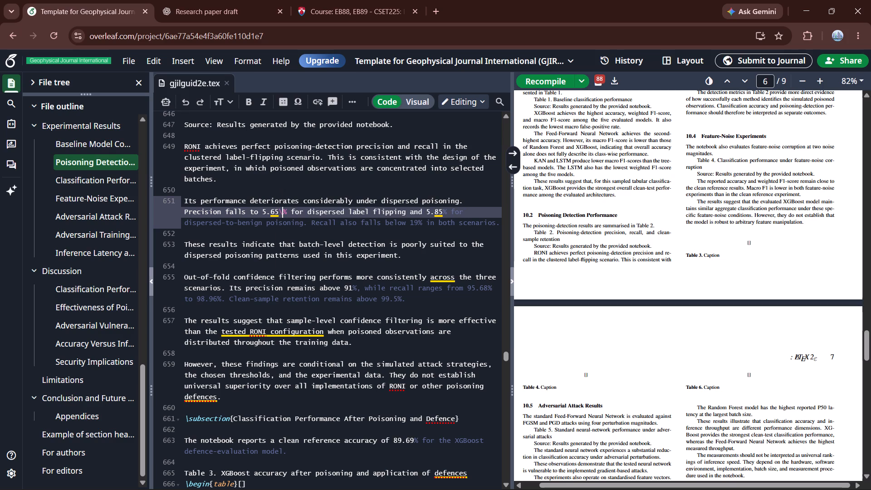
left_click(443, 214)
key("backslash")
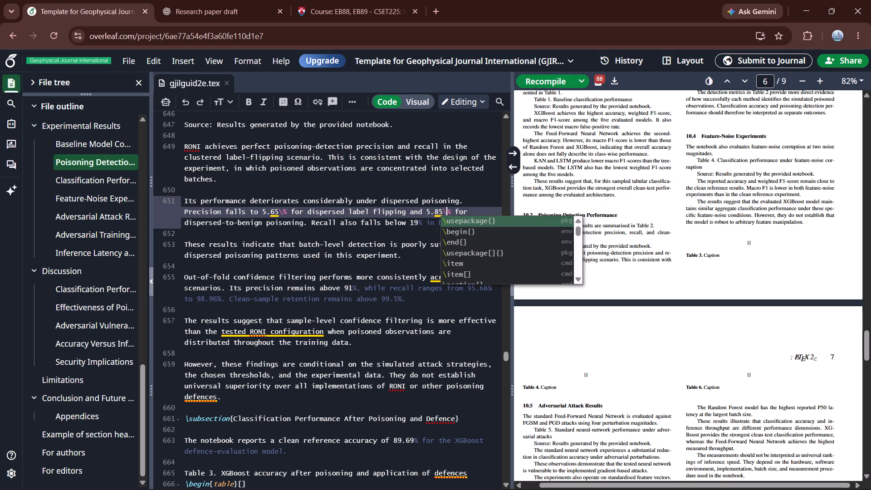
left_click(418, 222)
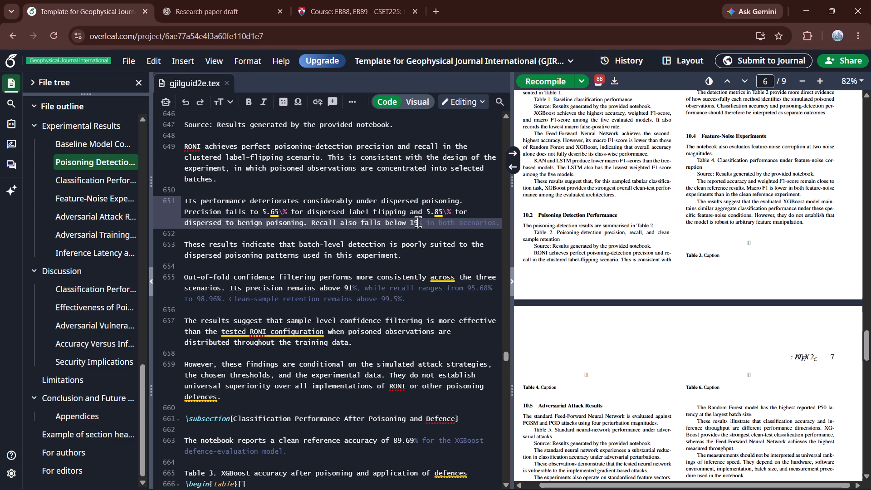
key("backslash")
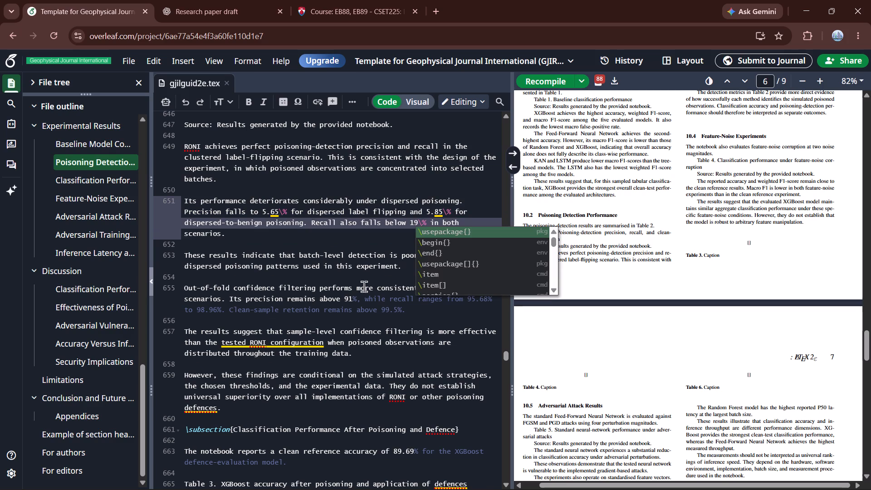
left_click(353, 297)
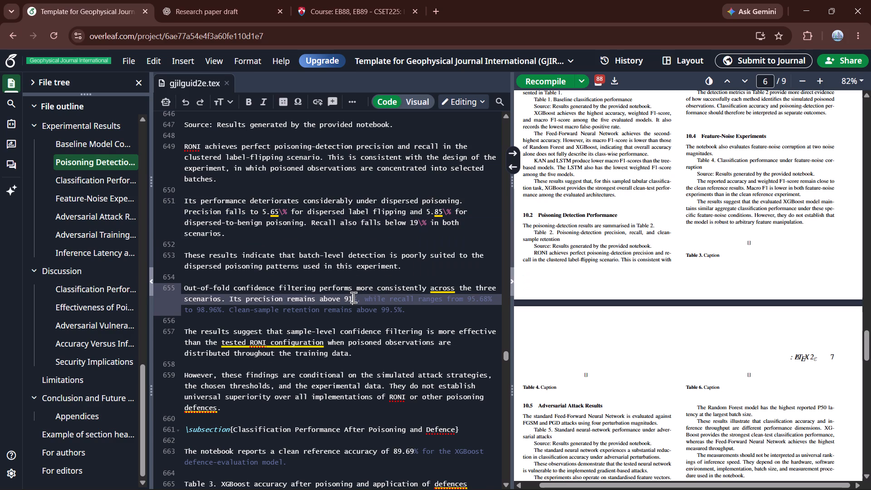
key("backslash")
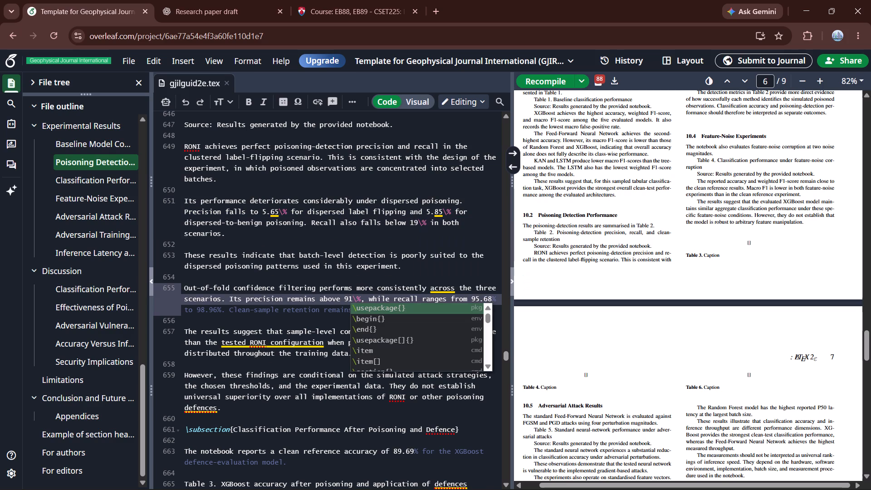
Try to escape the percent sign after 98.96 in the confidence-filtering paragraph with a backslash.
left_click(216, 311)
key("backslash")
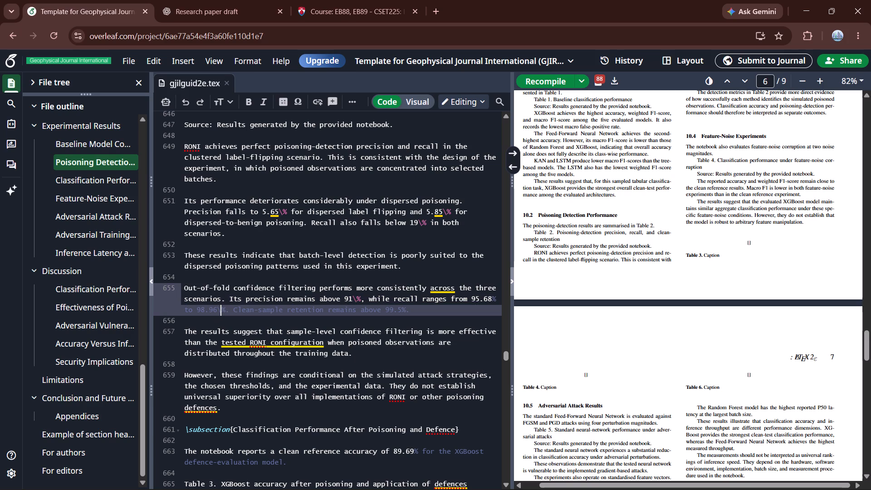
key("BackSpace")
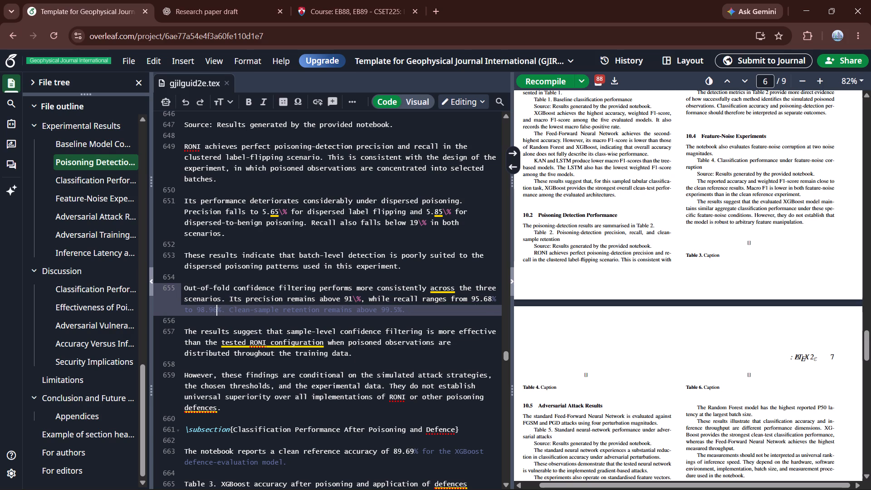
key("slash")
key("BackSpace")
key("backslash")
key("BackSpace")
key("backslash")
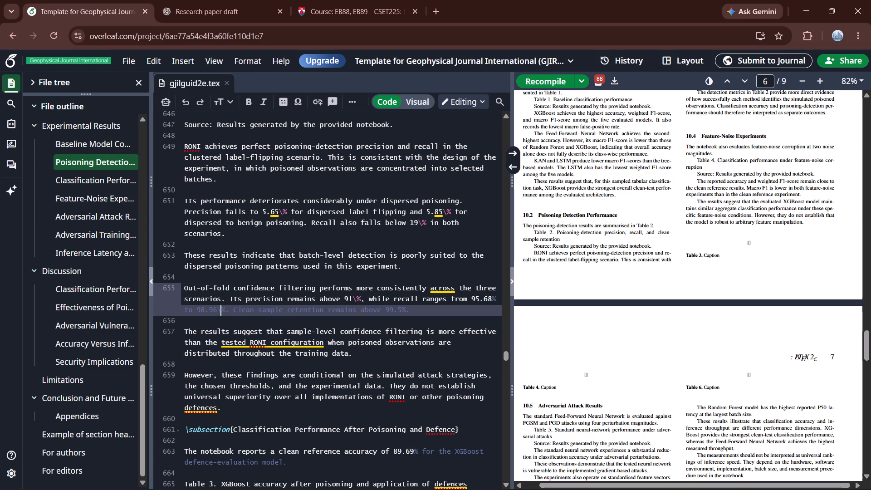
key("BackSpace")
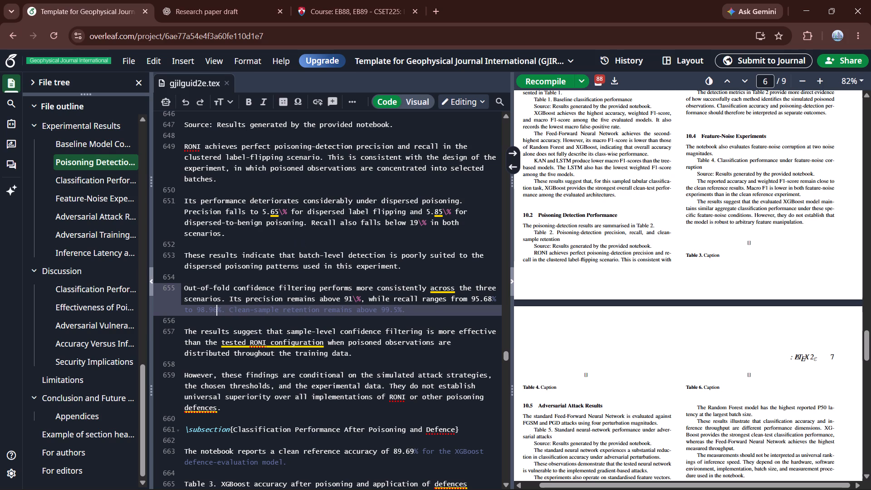
Escape the percent signs after 95.68, 98.96 and 99.5 in the confidence-filtering paragraph with backslashes.
left_click(492, 299)
key("backslash")
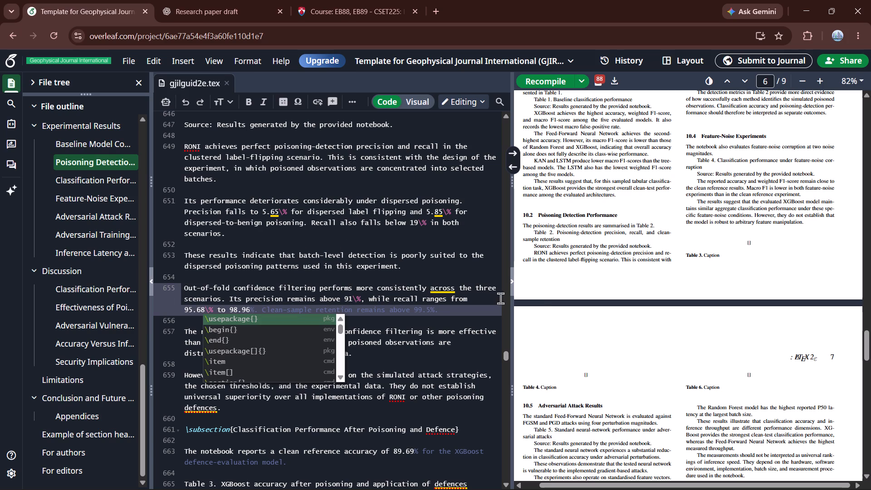
left_click(251, 311)
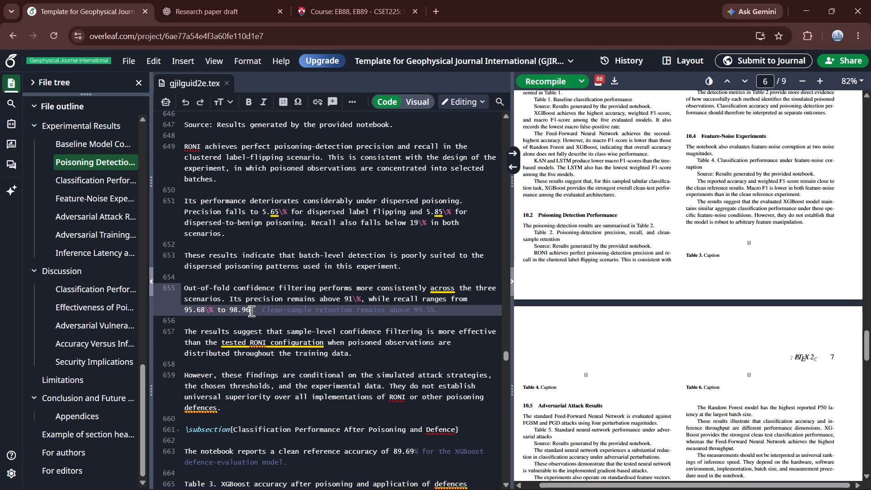
key("backslash")
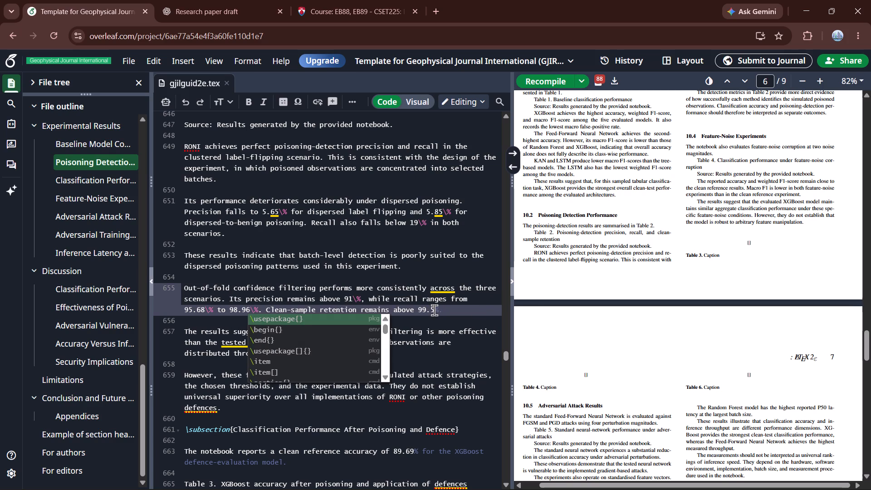
left_click(434, 310)
key("backslash")
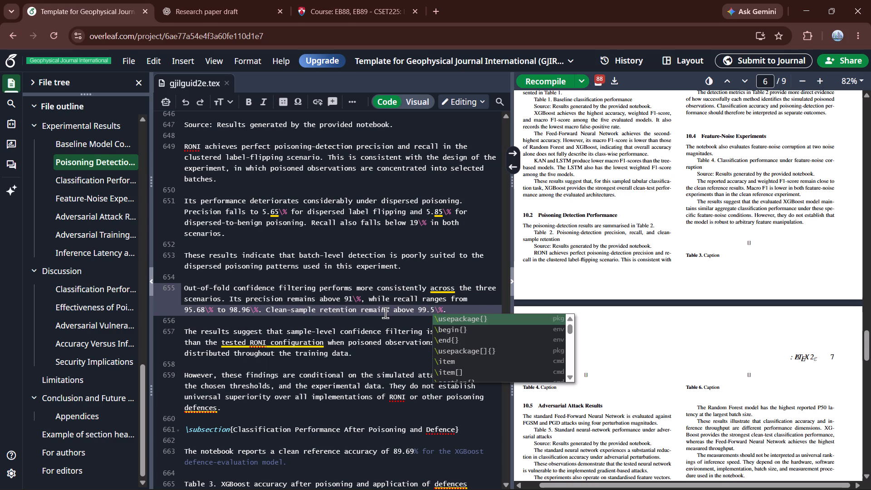
Recompile the paper and check the poisoning-detection paragraphs in the PDF preview.
left_click(539, 80)
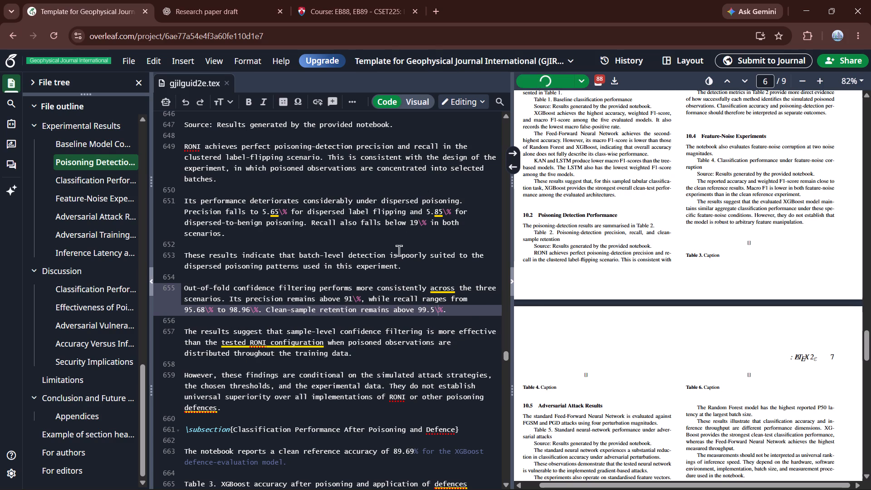
scroll(399, 250, "up", 5)
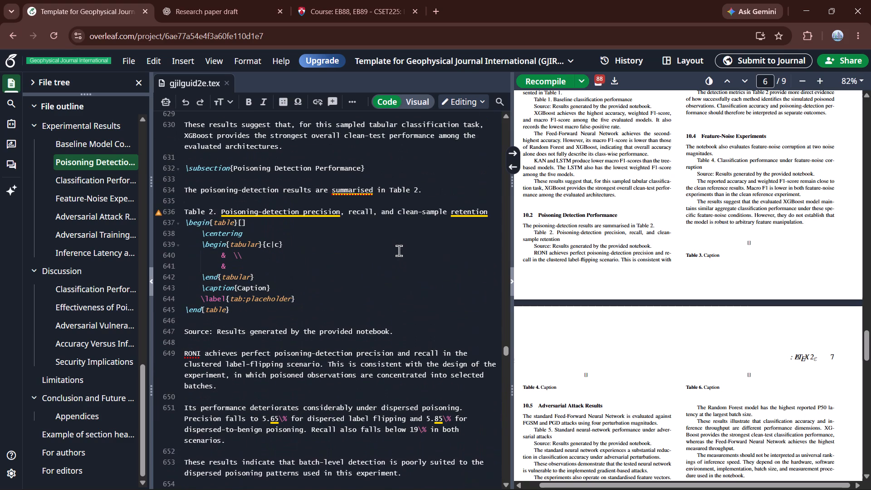
scroll(399, 250, "up", 1)
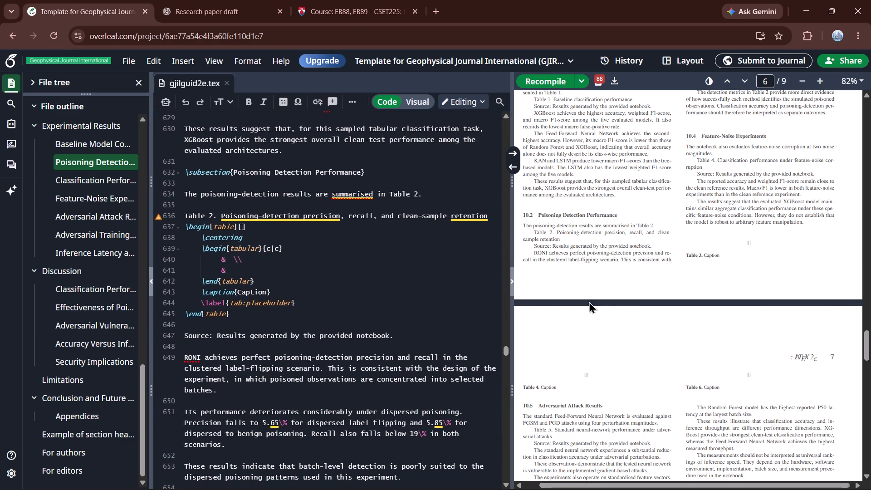
scroll(665, 315, "up", 2)
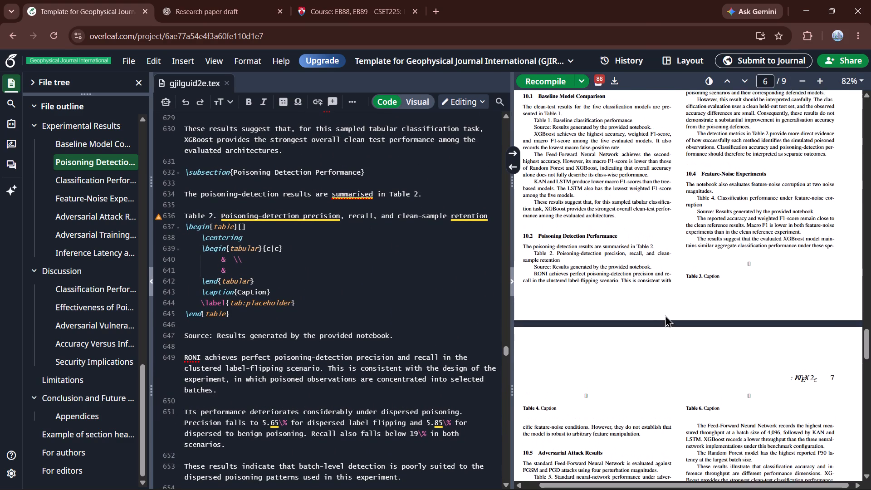
scroll(665, 315, "up", 3)
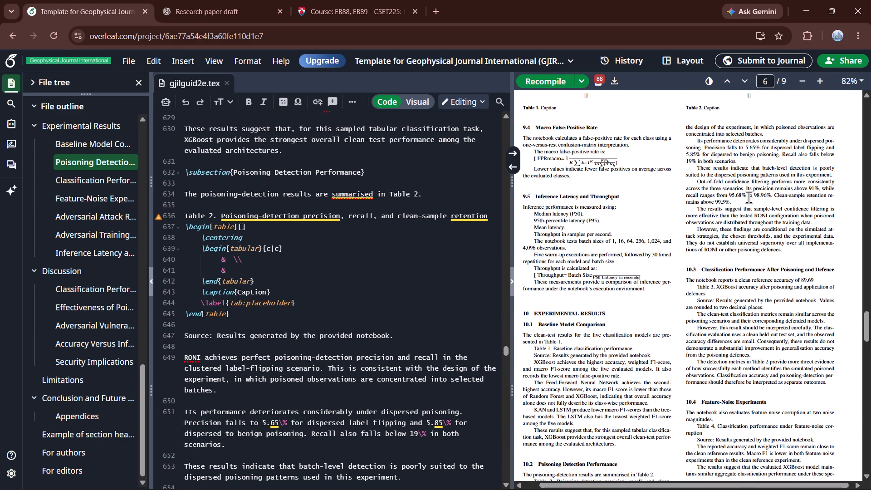
Escape the percent sign after 89.69 in the Classification Performance After Poisoning and Defence subsection with a backslash.
scroll(364, 302, "down", 5)
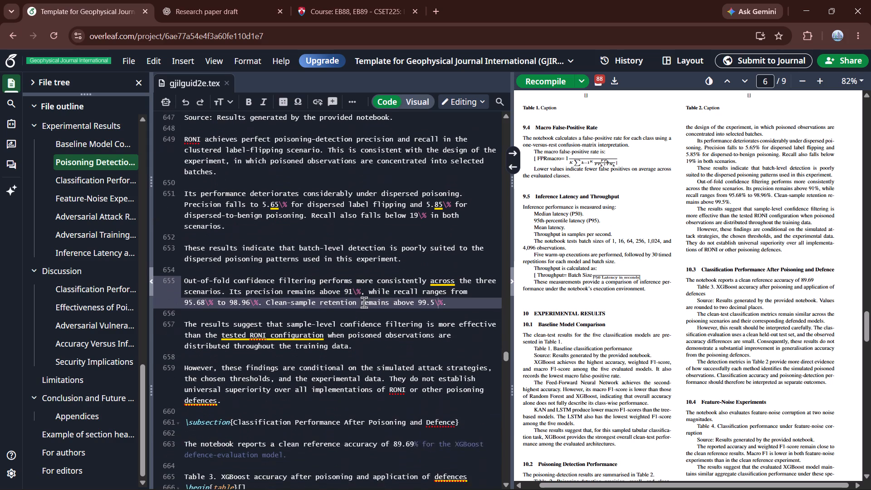
scroll(364, 302, "down", 2)
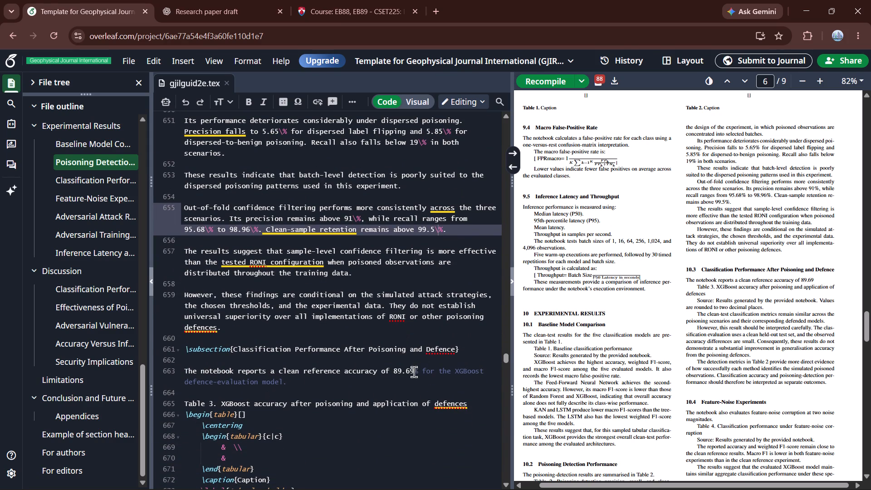
left_click(414, 372)
key("backslash")
Escape the percent signs after 64.39, 87.00, 88.89 and 84.97 in the adversarial-training section's FGSM example paragraph with backslashes.
scroll(384, 319, "down", 1)
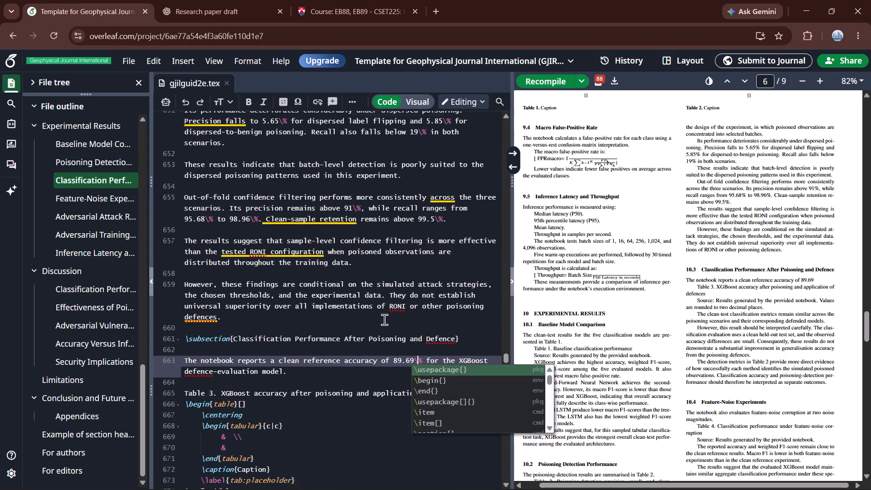
scroll(384, 319, "down", 10)
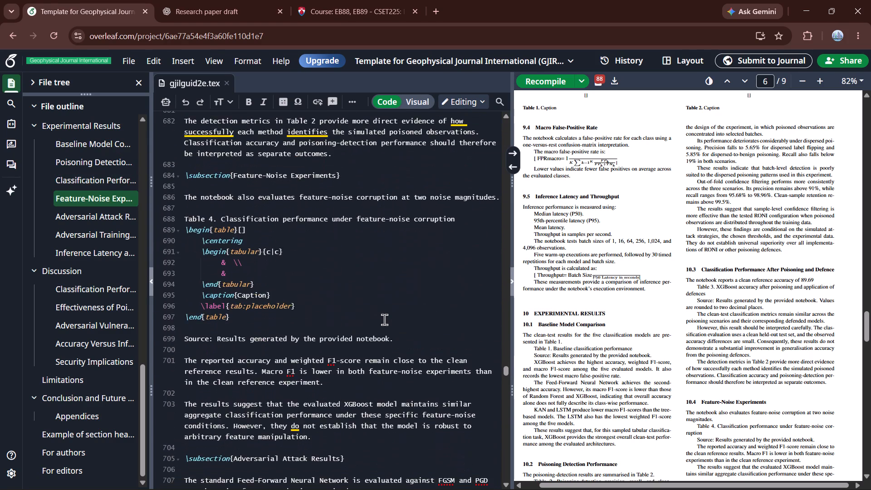
scroll(384, 319, "down", 5)
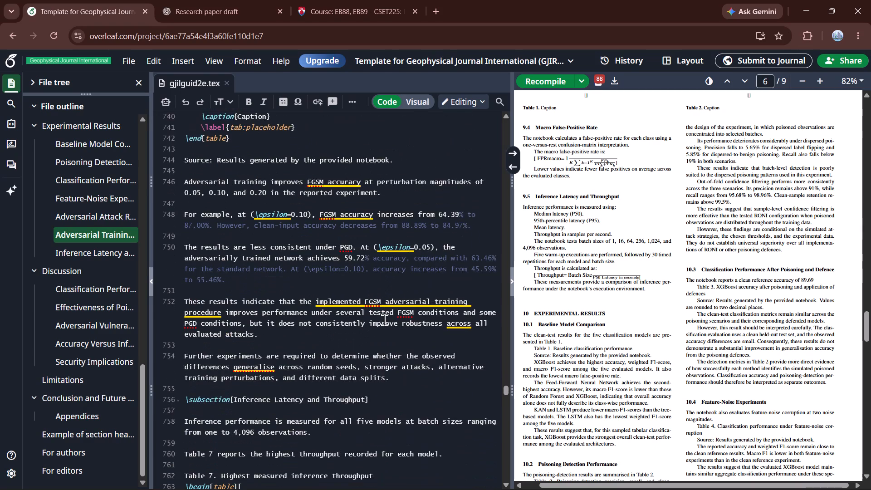
scroll(384, 319, "down", 1)
left_click(460, 184)
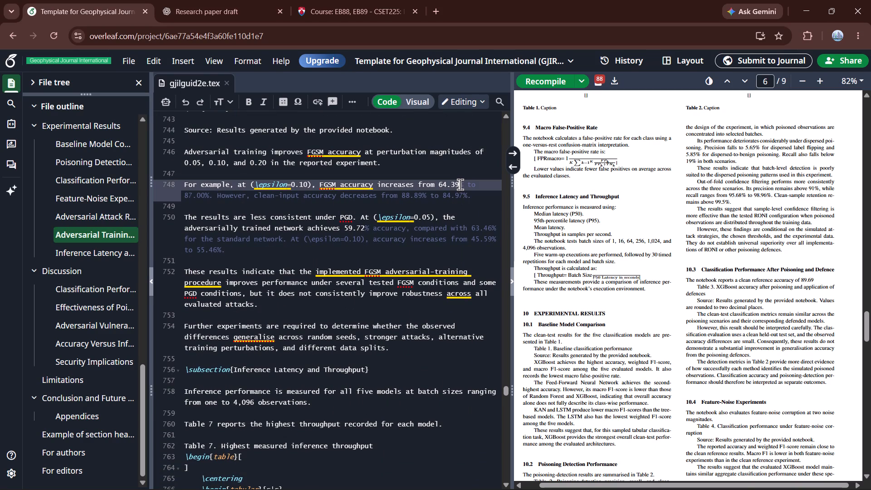
key("backslash")
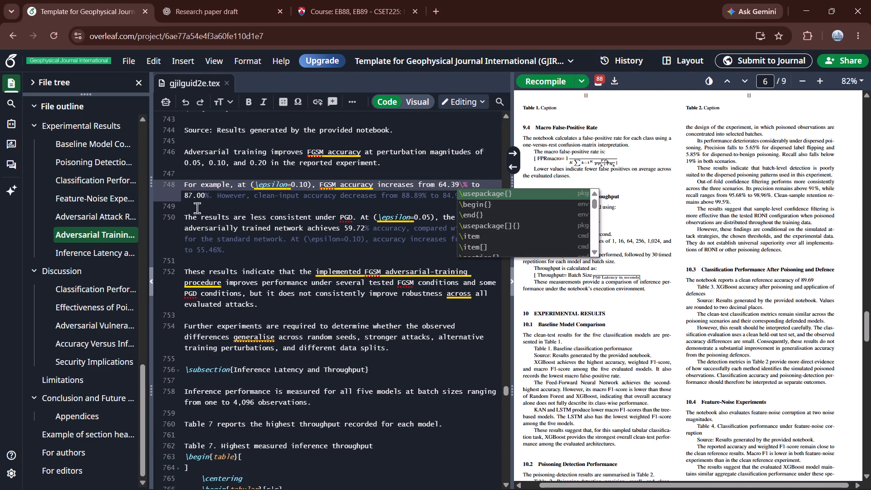
left_click(205, 195)
key("backslash")
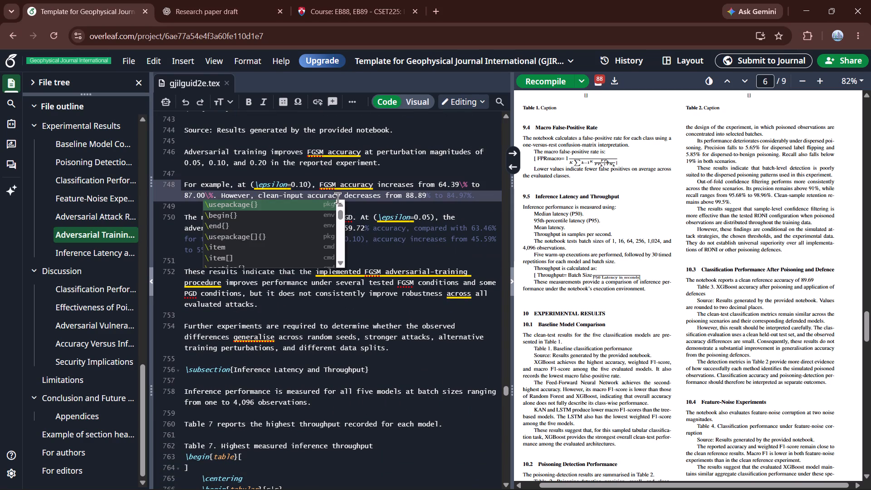
left_click(425, 197)
key("backslash")
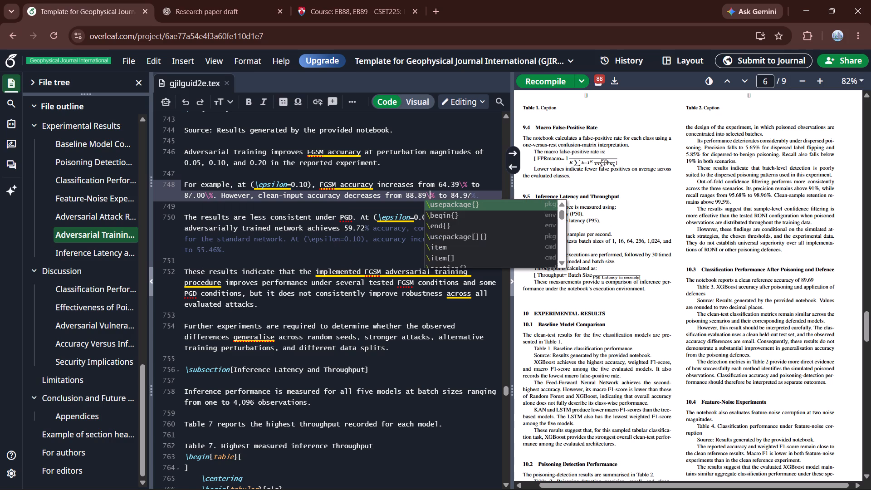
left_click(471, 196)
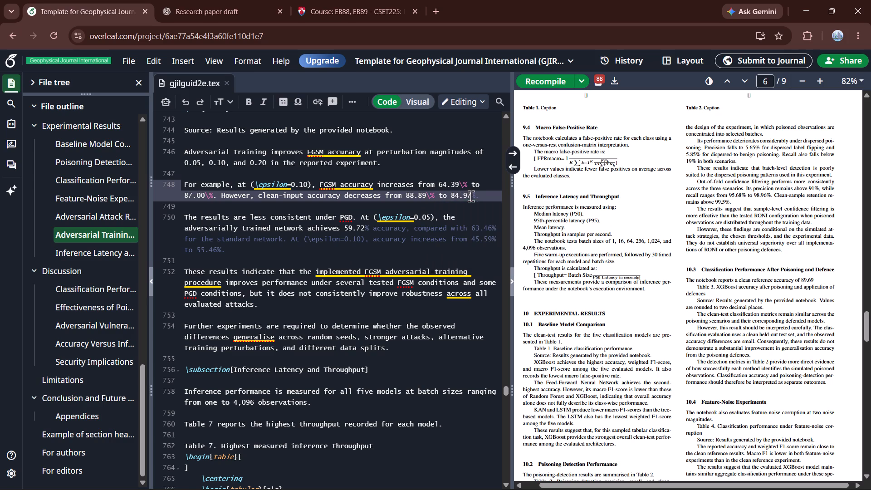
key("backslash")
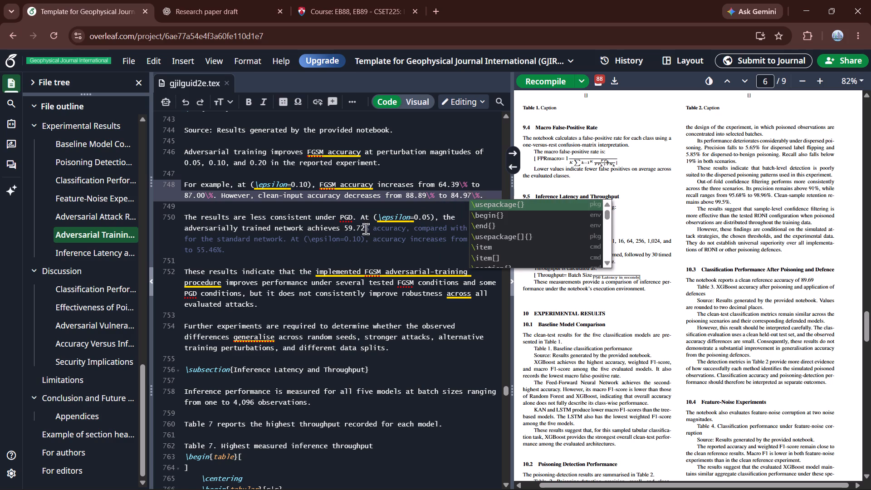
Escape the percent signs after 59.72, 63.46, 45.59 and 55.46 in the PGD results paragraph with backslashes.
left_click(366, 229)
key("backslash")
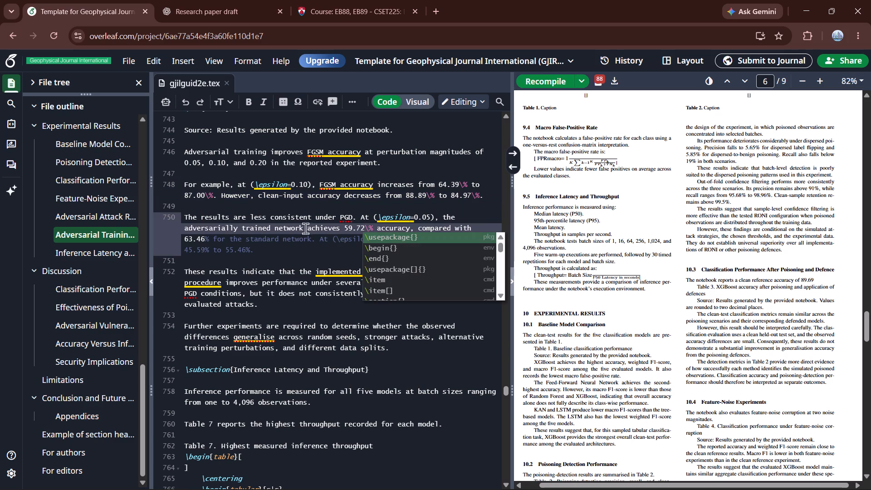
left_click(204, 240)
key("backslash")
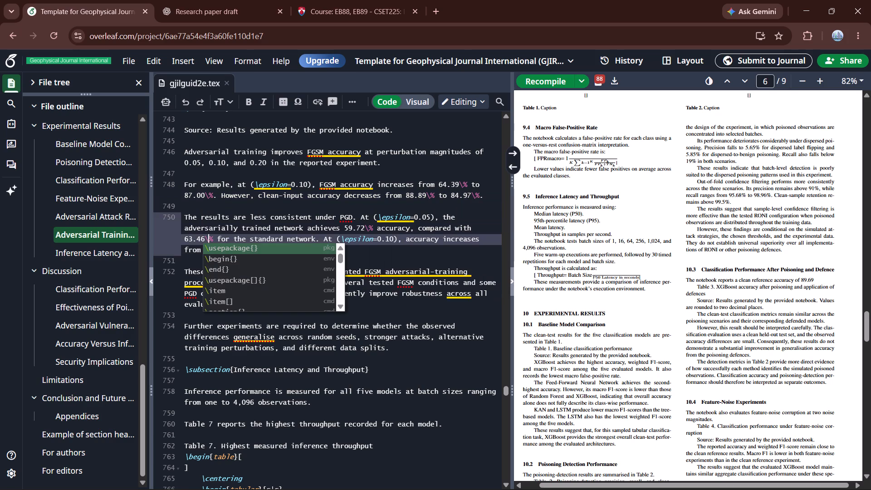
left_click(382, 254)
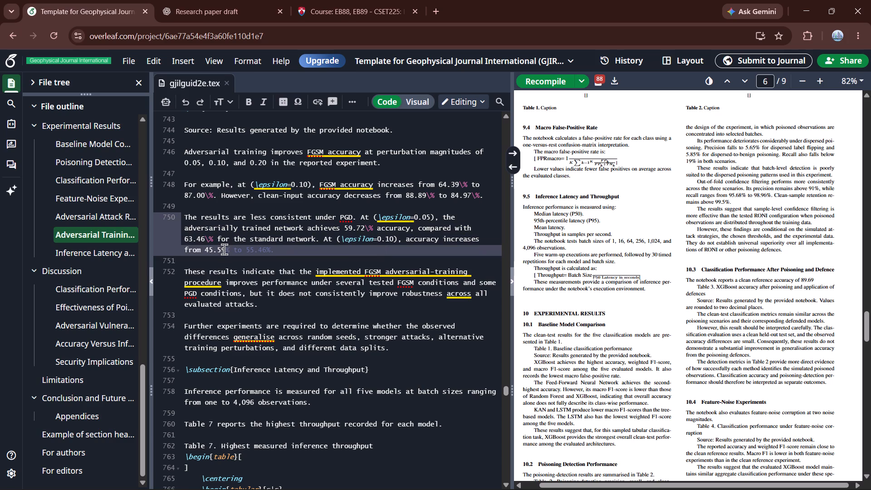
left_click(224, 249)
key("backslash")
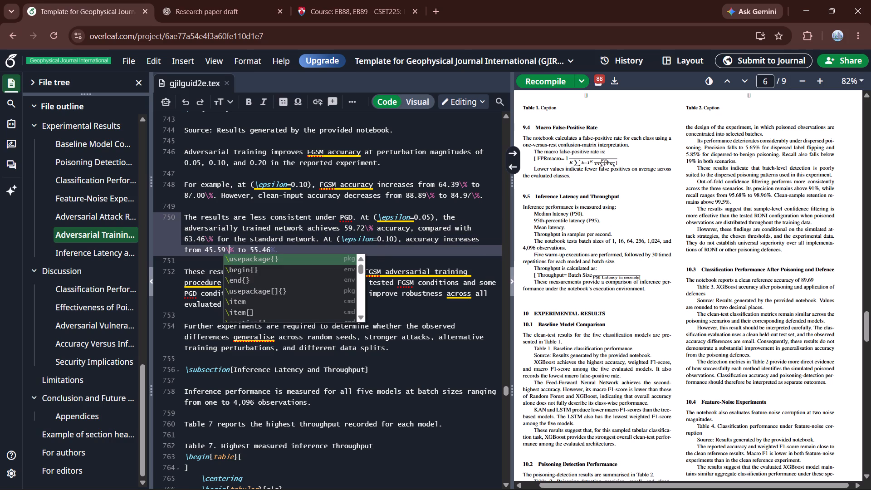
left_click(271, 251)
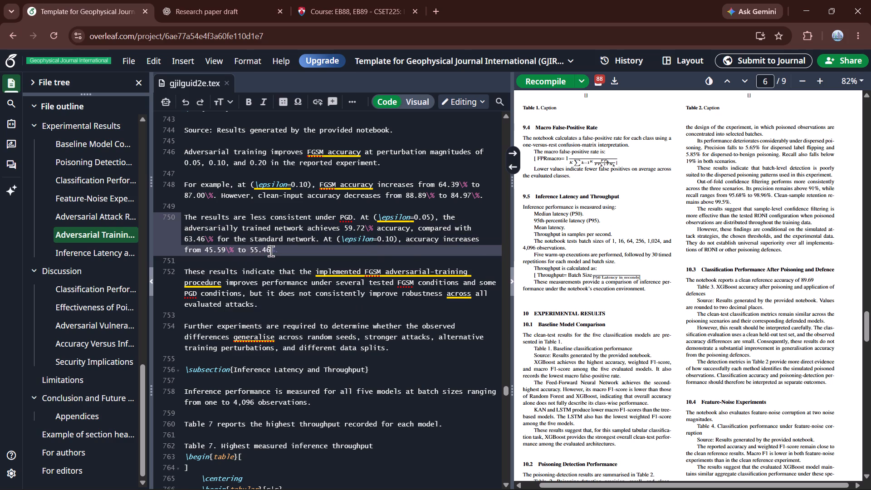
key("backslash")
left_click(402, 365)
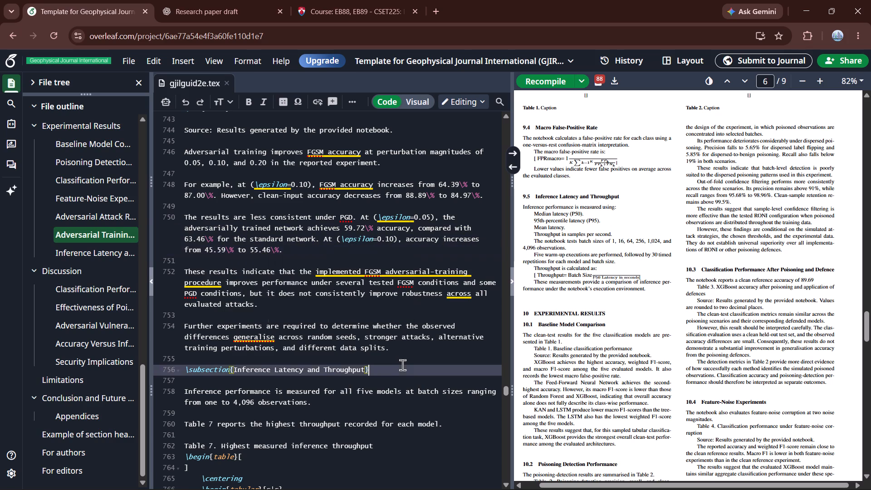
Escape the percent signs after 89.67 and 87.09 in the Discussion's Classification Performance subsection with backslashes.
scroll(402, 365, "down", 8)
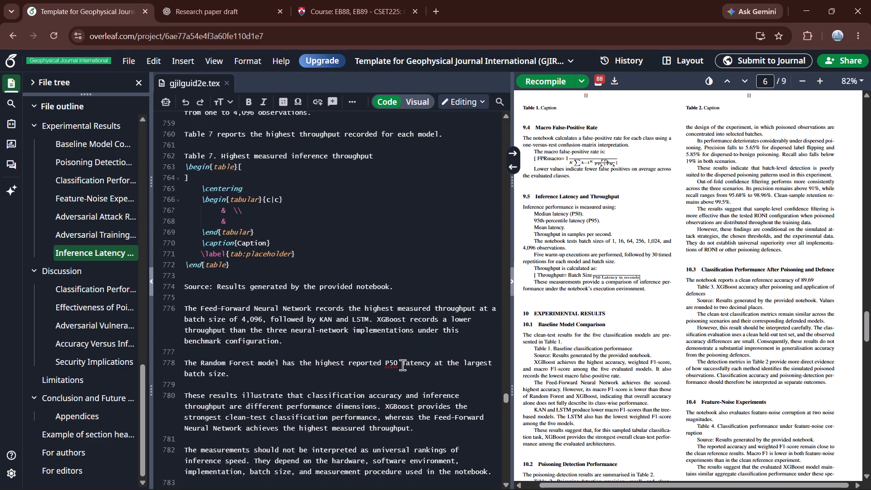
scroll(402, 365, "down", 4)
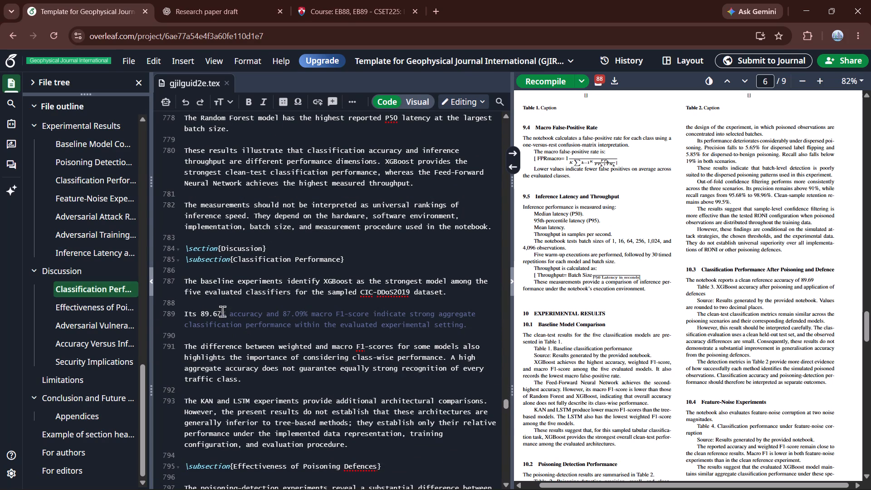
left_click(222, 313)
key("backslash")
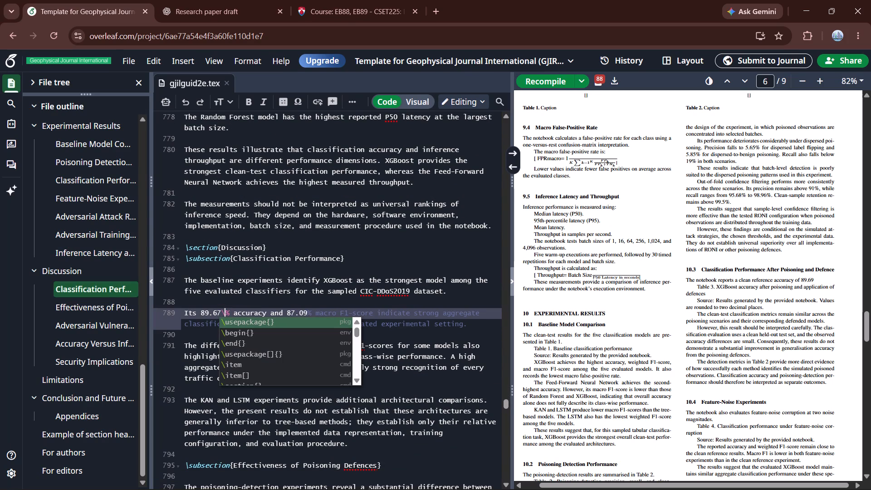
left_click(307, 312)
key("backslash")
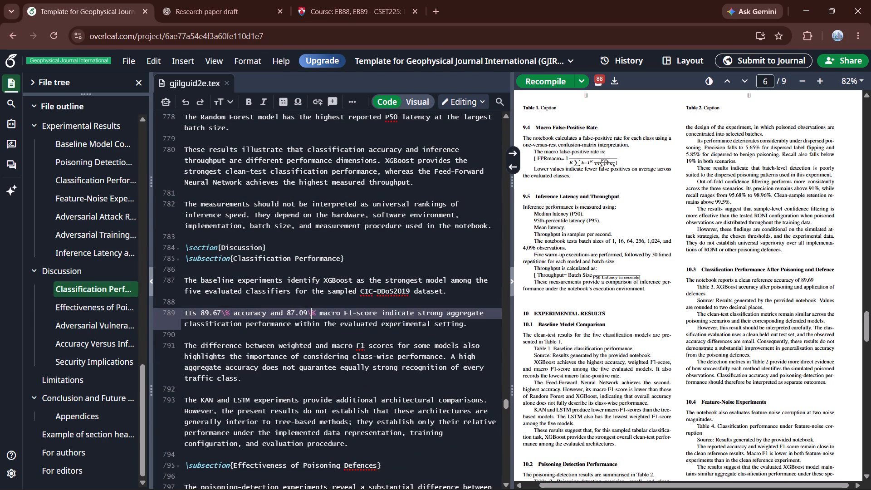
left_click(479, 332)
Escape the percent signs after 89.67 and 87.09 in the Conclusion and Future Work section's baseline-models paragraph with backslashes.
scroll(479, 332, "down", 2)
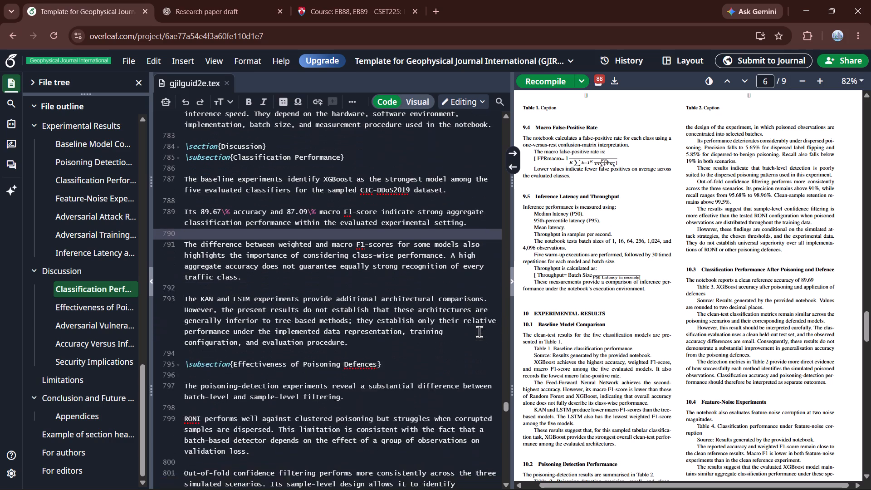
scroll(479, 332, "down", 4)
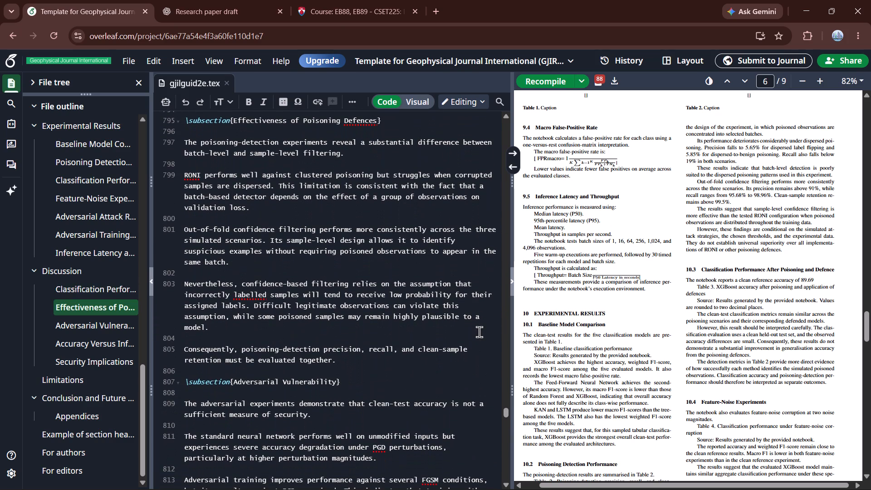
scroll(479, 332, "down", 9)
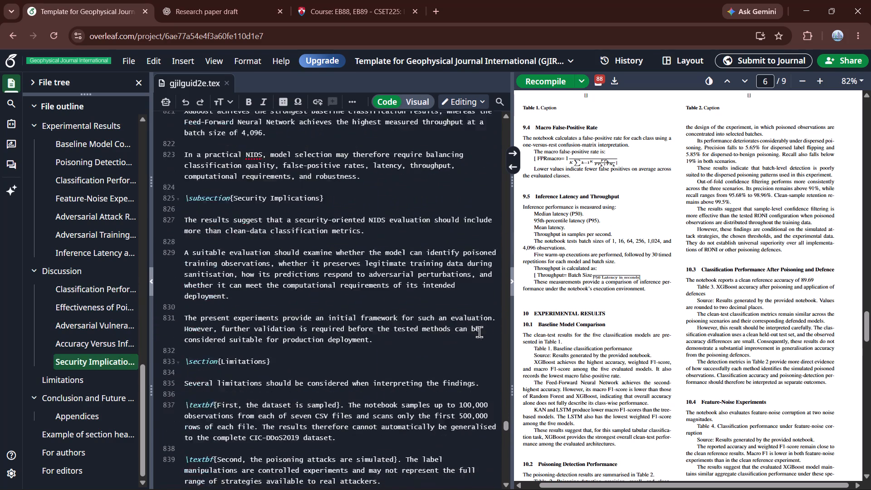
scroll(479, 332, "down", 3)
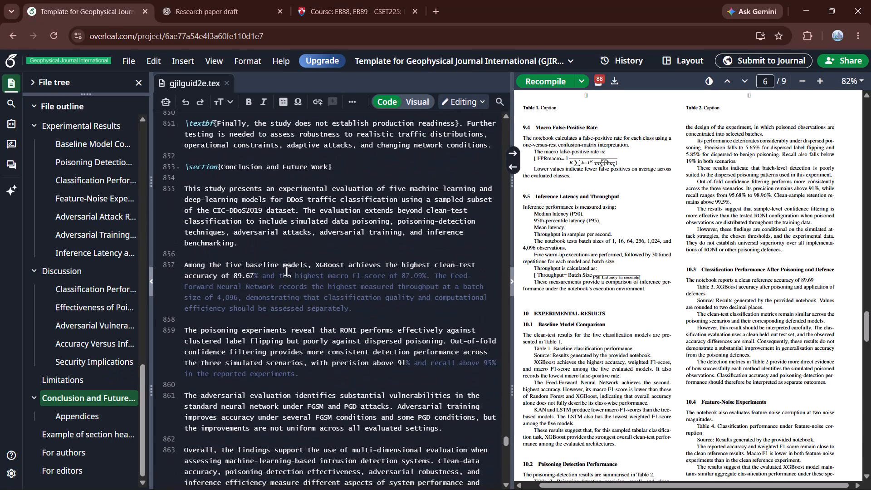
left_click(254, 277)
key("backslash")
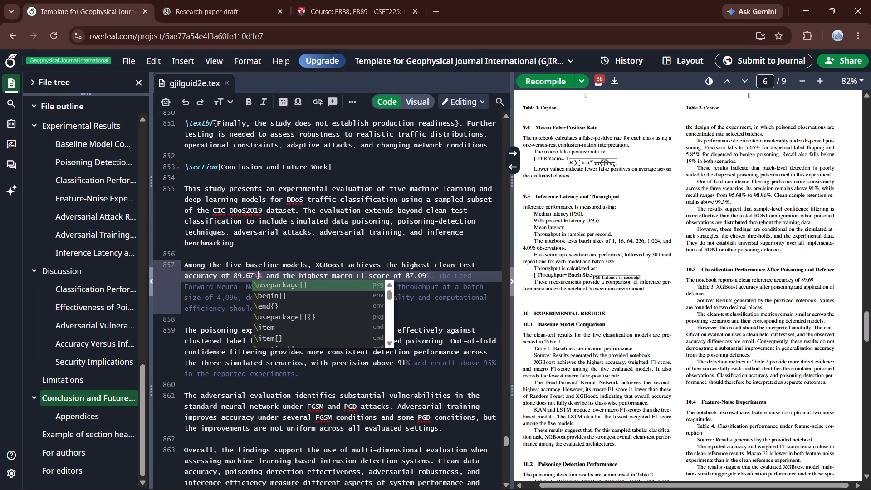
left_click(427, 277)
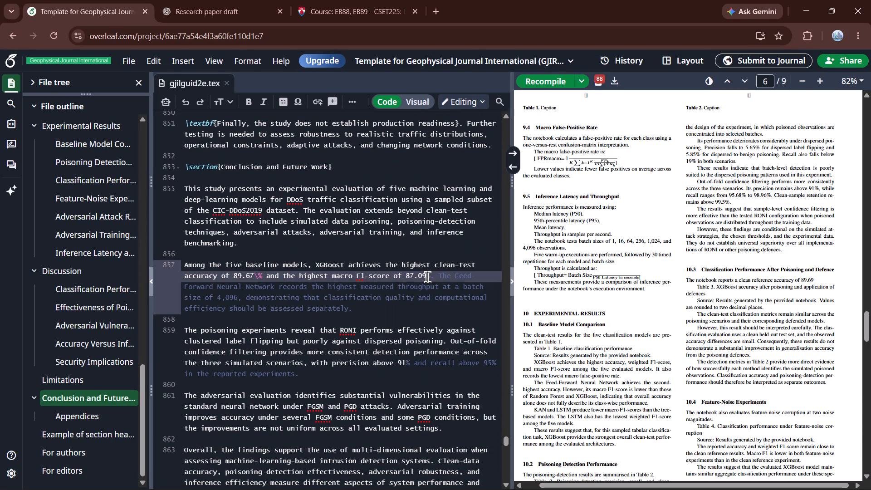
key("backslash")
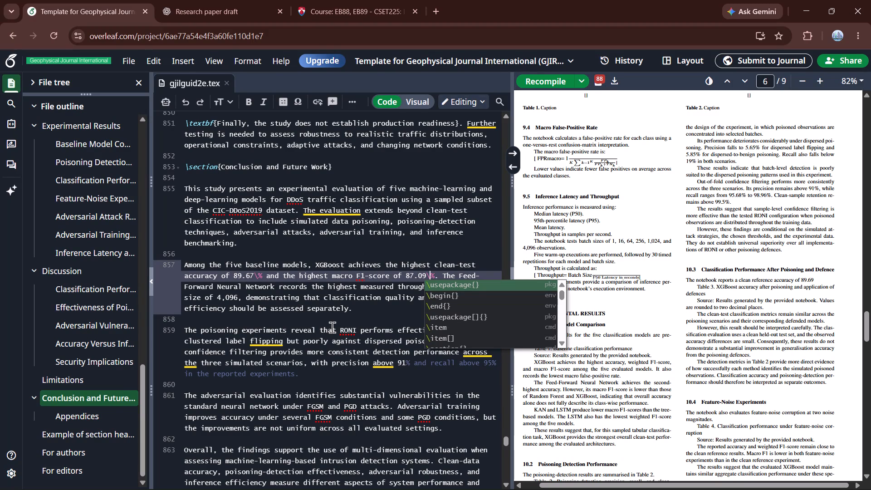
Escape the percent signs after 91 and 95 in the Conclusion's poisoning-experiments paragraph with backslashes.
scroll(332, 327, "down", 1)
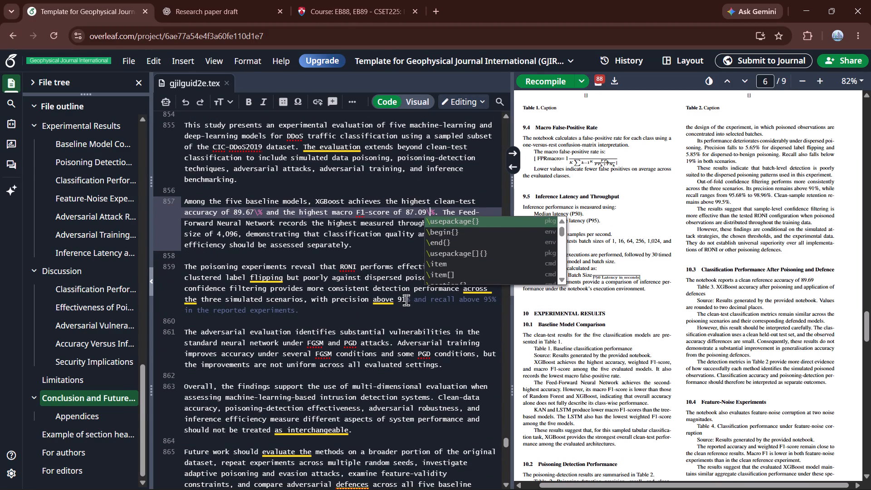
left_click(406, 300)
key("backslash")
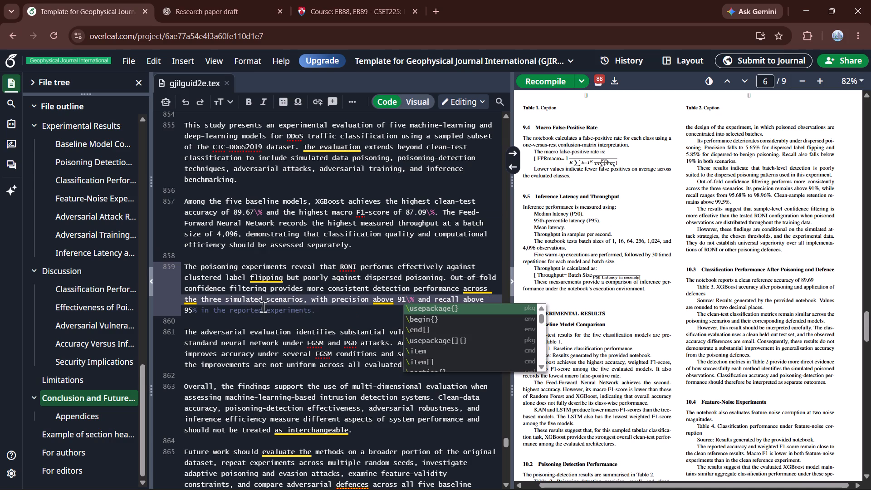
left_click(191, 310)
key("backslash")
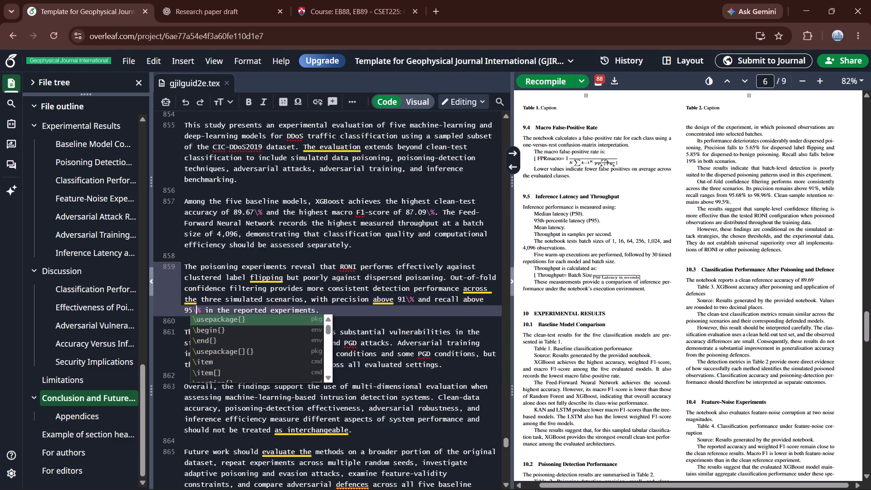
left_click(418, 372)
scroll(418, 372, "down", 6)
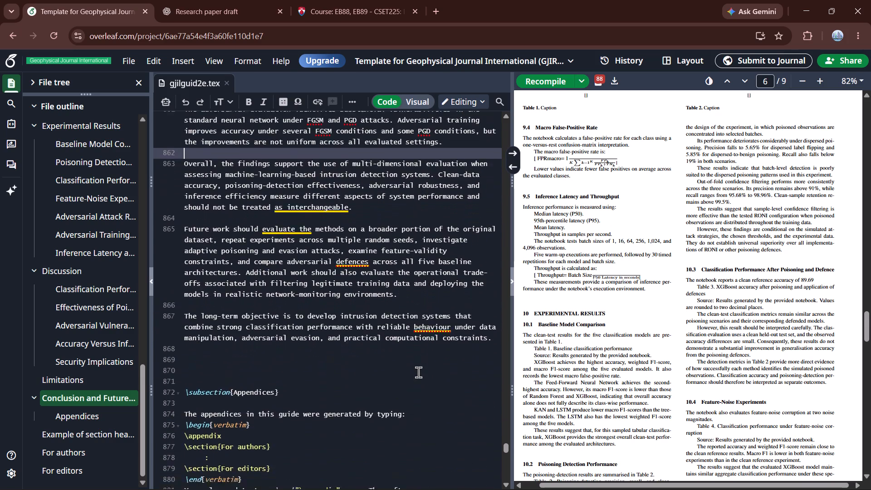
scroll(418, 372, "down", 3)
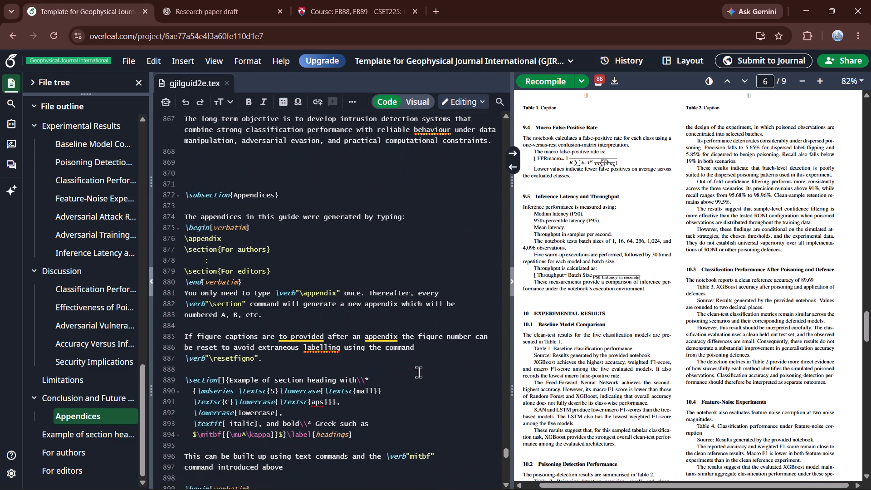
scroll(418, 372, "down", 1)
Switch to the CSET225 course page, open Lab Assignment 9 and download the submitted file assignment-9.ipynb.
left_click(351, 0)
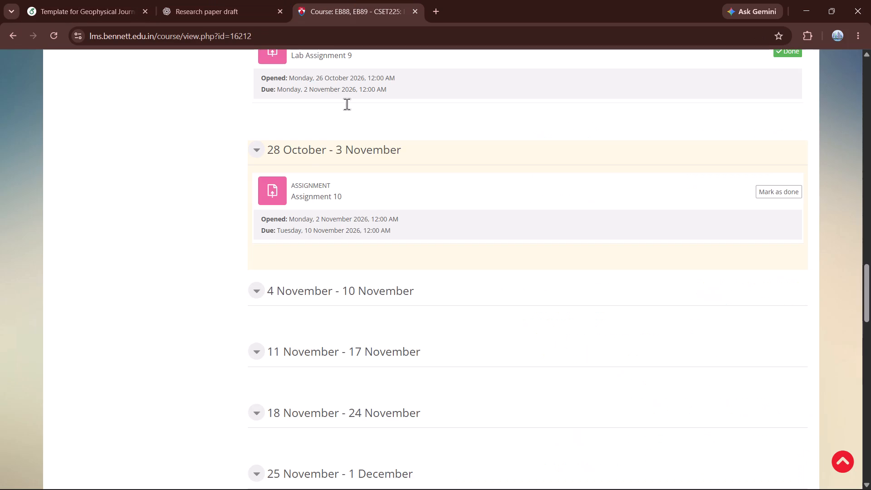
scroll(360, 203, "up", 4)
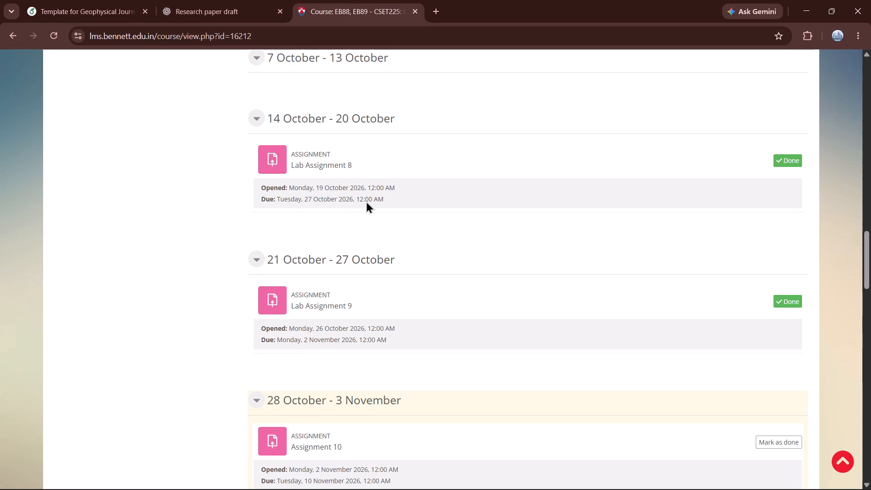
scroll(366, 201, "up", 1)
left_click(323, 305)
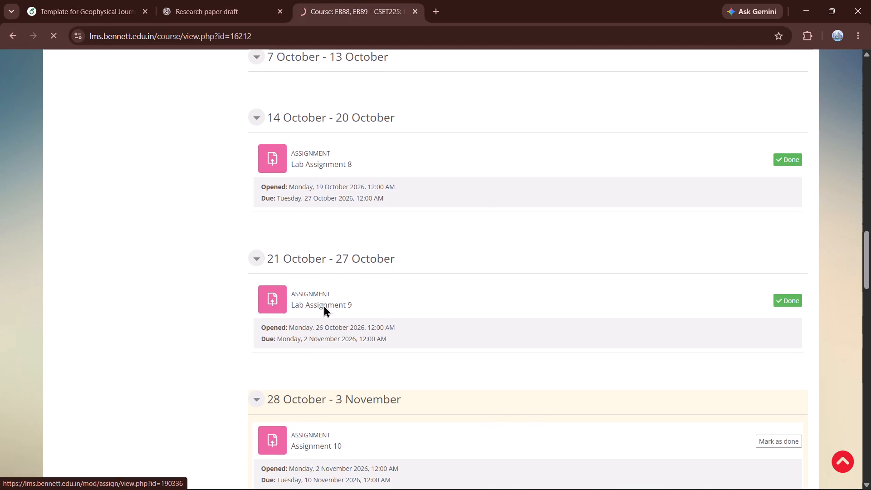
scroll(383, 396, "down", 2)
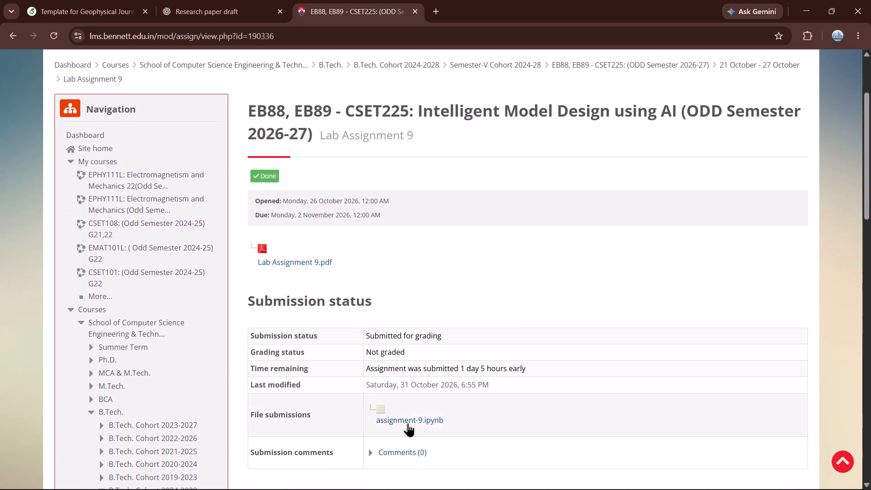
left_click(408, 424)
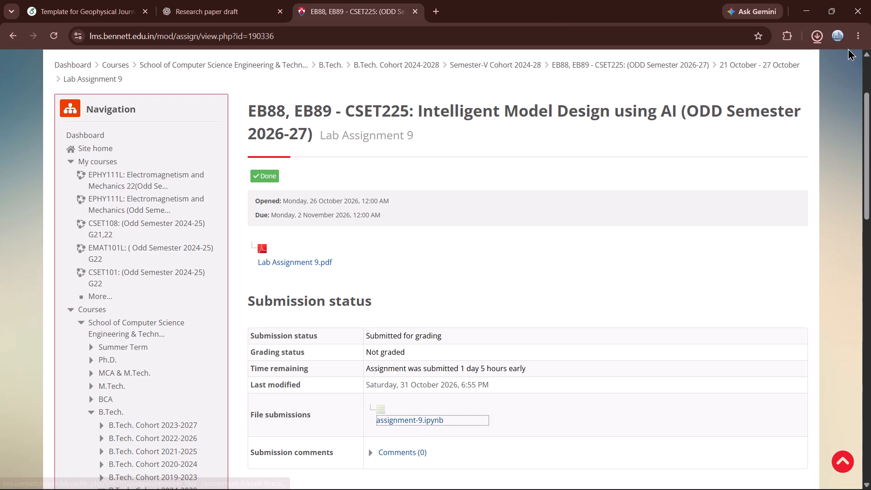
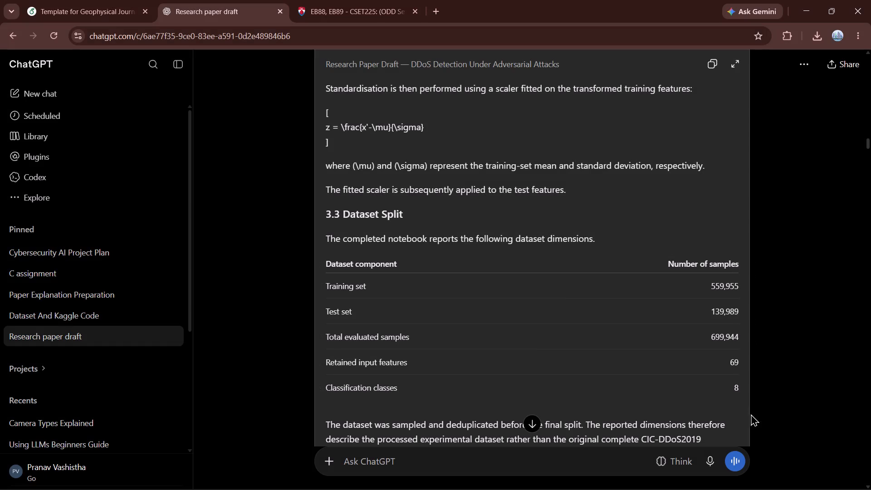
Return to the Overleaf paper and locate the source line of the 10.2 Poisoning Detection Performance heading from page 6 of the PDF.
scroll(421, 412, "down", 3)
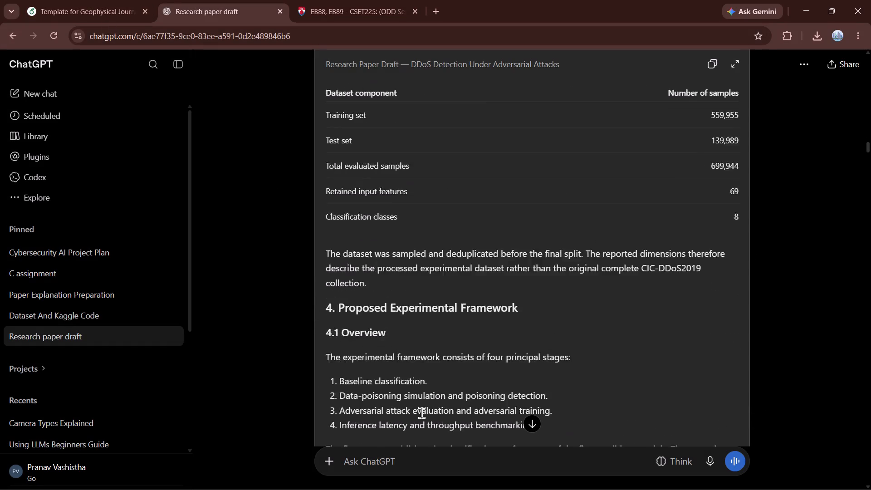
scroll(421, 412, "down", 20)
scroll(421, 412, "down", 13)
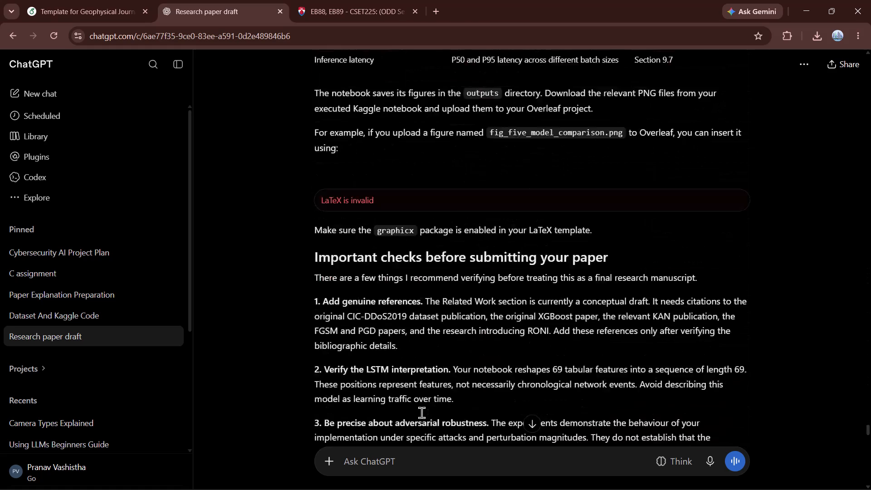
scroll(421, 412, "up", 4)
left_click(85, 0)
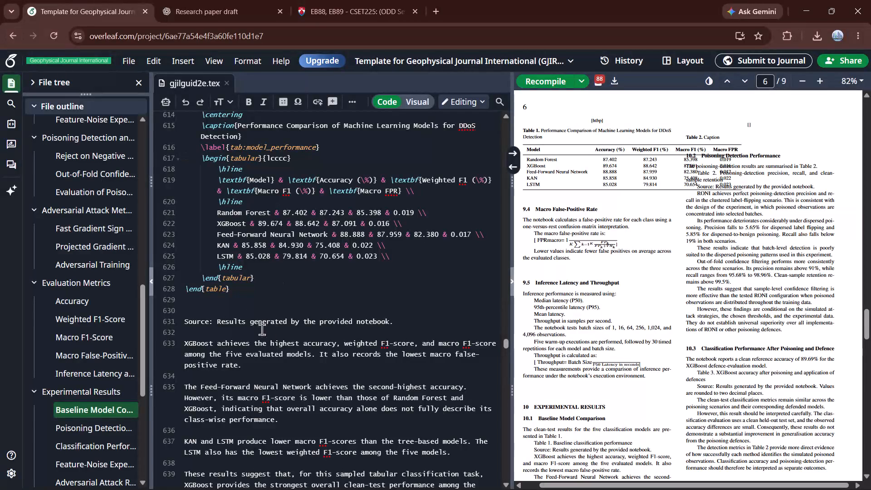
scroll(238, 295, "up", 4)
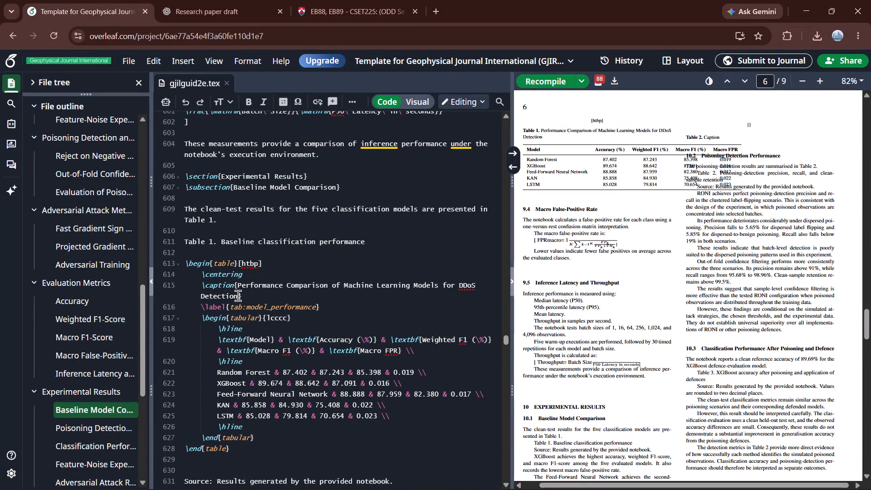
scroll(238, 295, "down", 8)
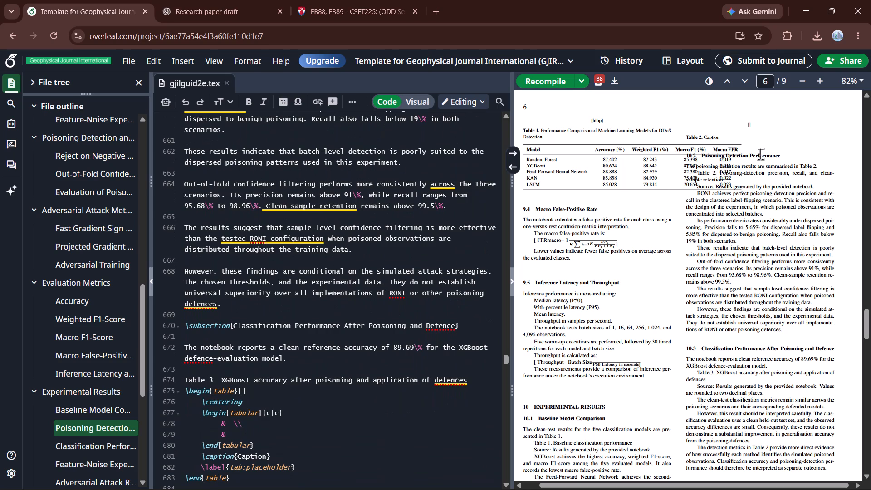
scroll(326, 314, "down", 1)
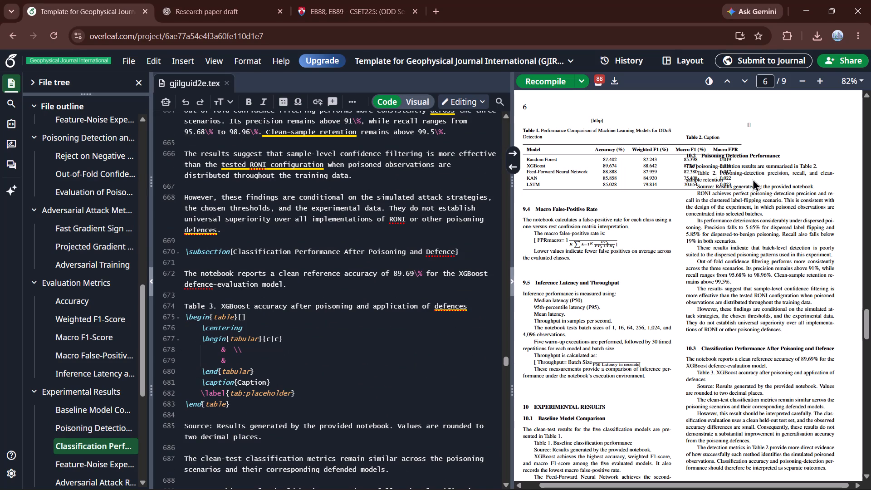
left_click(757, 156)
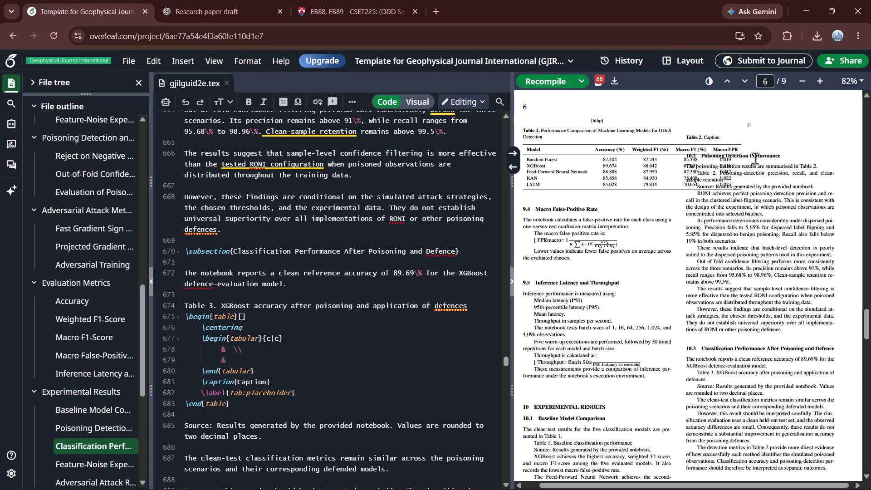
left_click(754, 160)
double_click(754, 160)
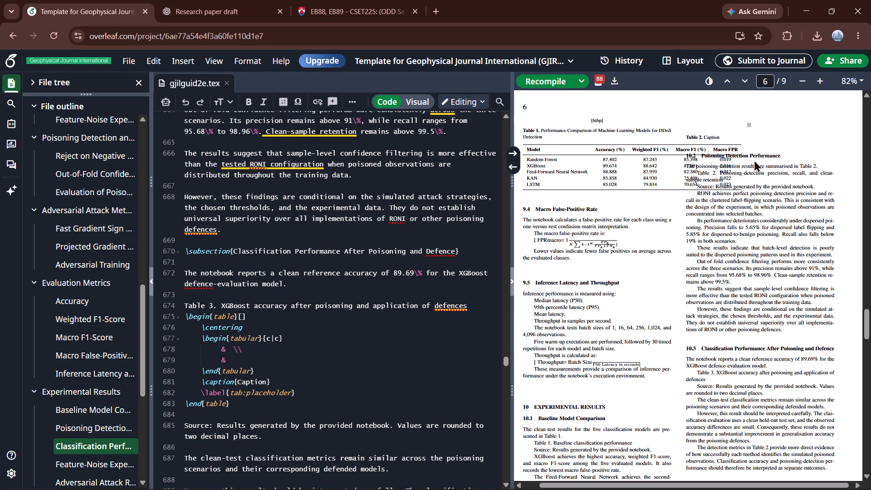
left_click(753, 154)
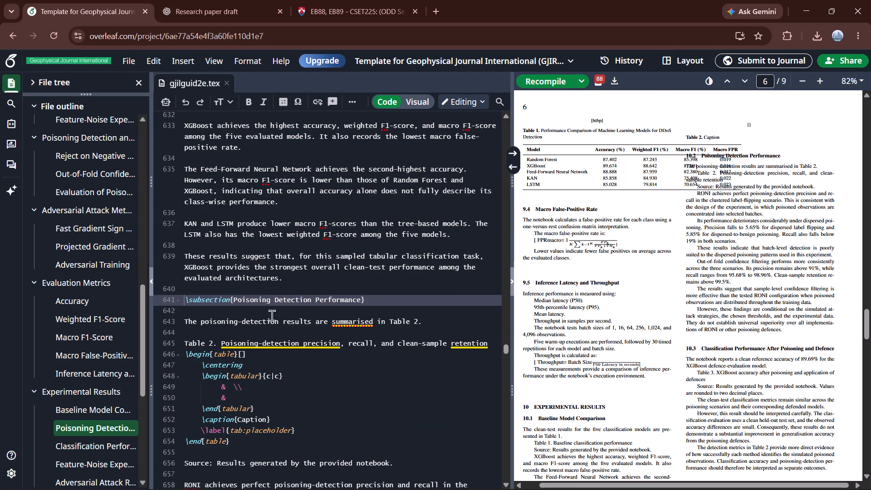
Insert \vspace{2em} on the empty line directly below the Poisoning Detection Performance subsection heading.
left_click(218, 312)
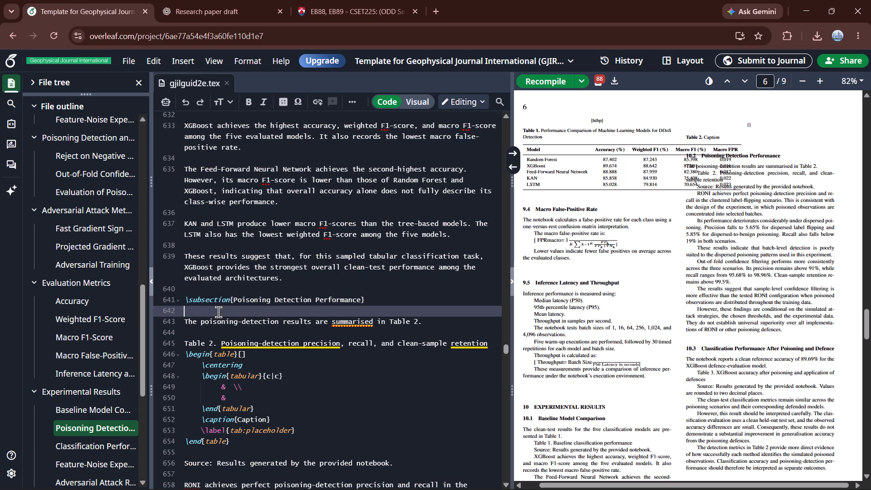
key("backslash")
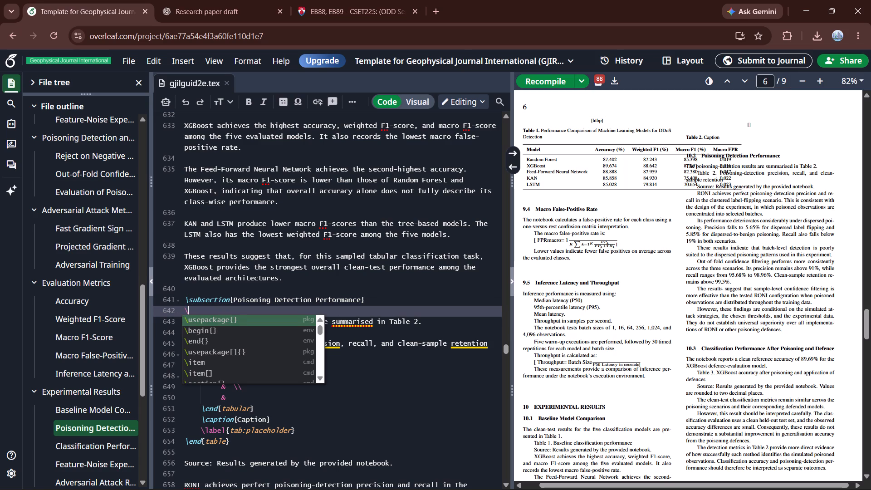
key("v")
key("Return")
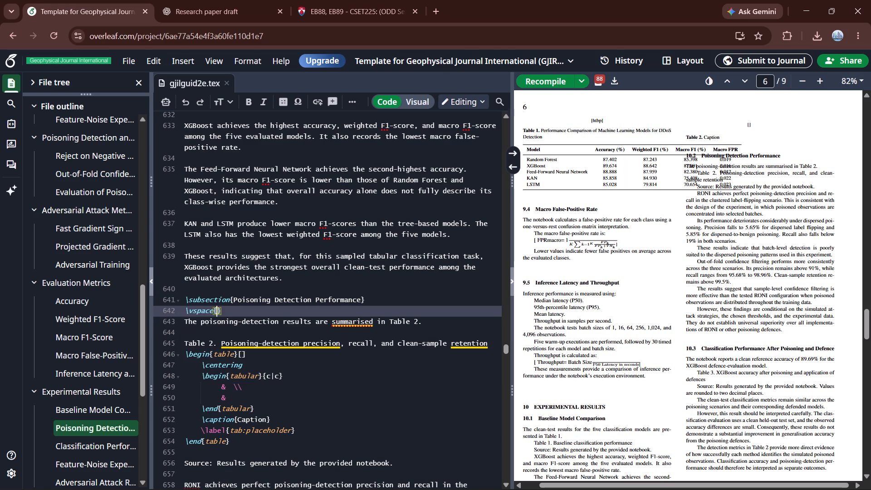
key("1")
type("em")
key("Left")
key("Left")
key("BackSpace")
key("2")
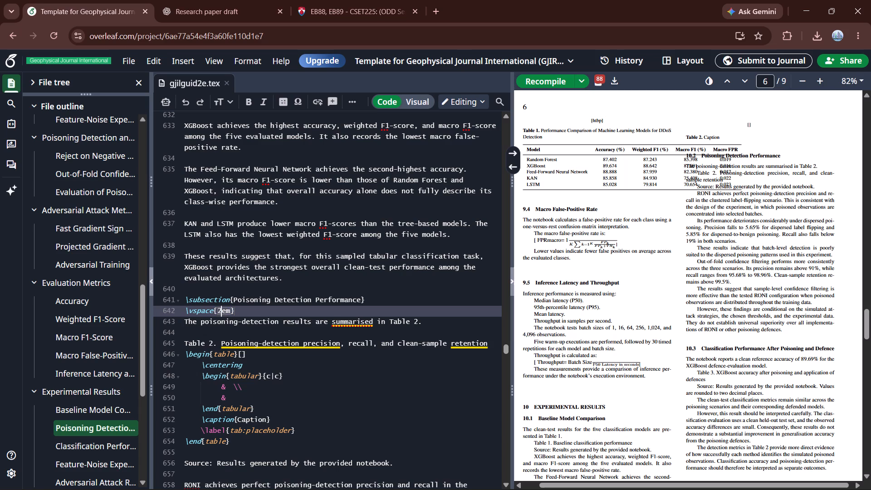
Recompile the PDF to check the \vspace{2em} gap below the Poisoning Detection Performance heading.
key("Return")
key("BackSpace")
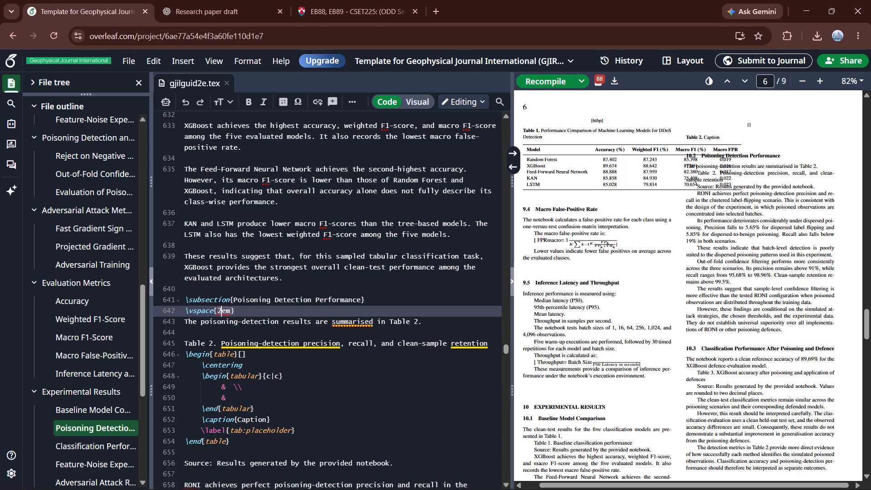
key("Return")
key("BackSpace")
left_click(550, 78)
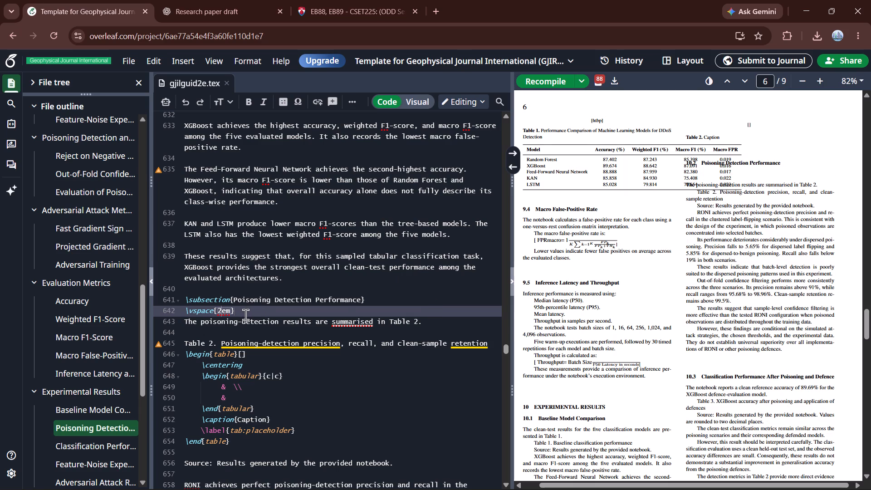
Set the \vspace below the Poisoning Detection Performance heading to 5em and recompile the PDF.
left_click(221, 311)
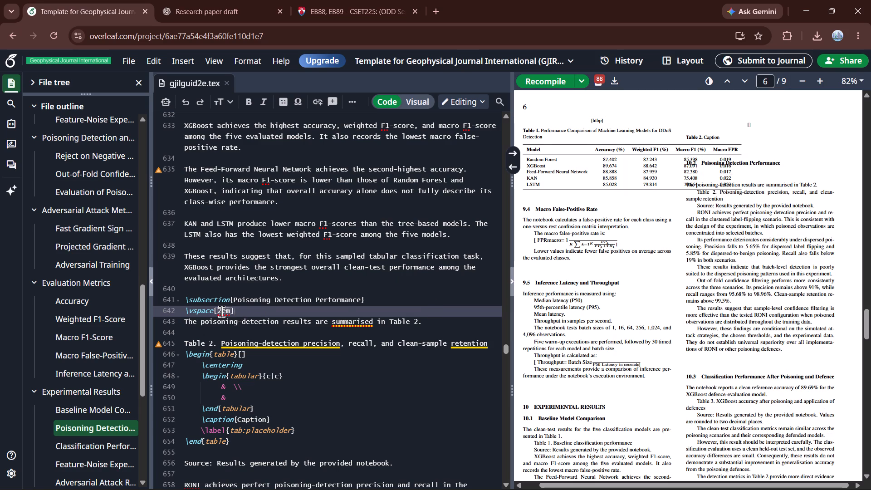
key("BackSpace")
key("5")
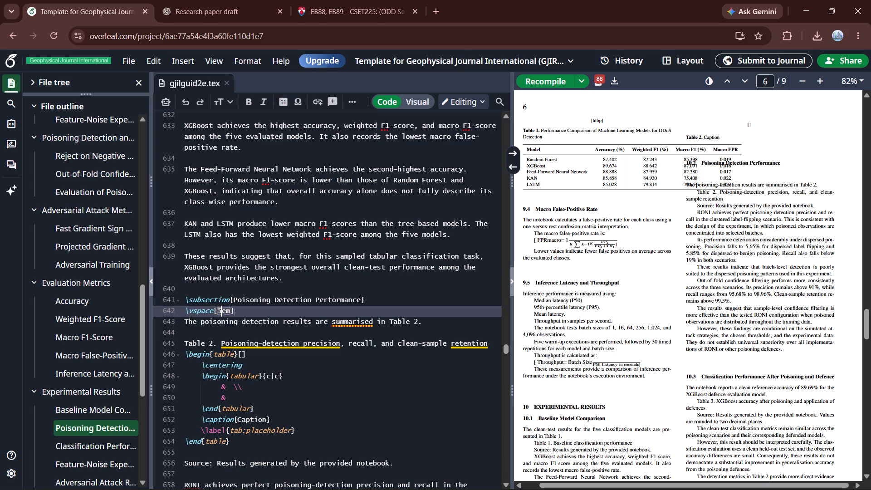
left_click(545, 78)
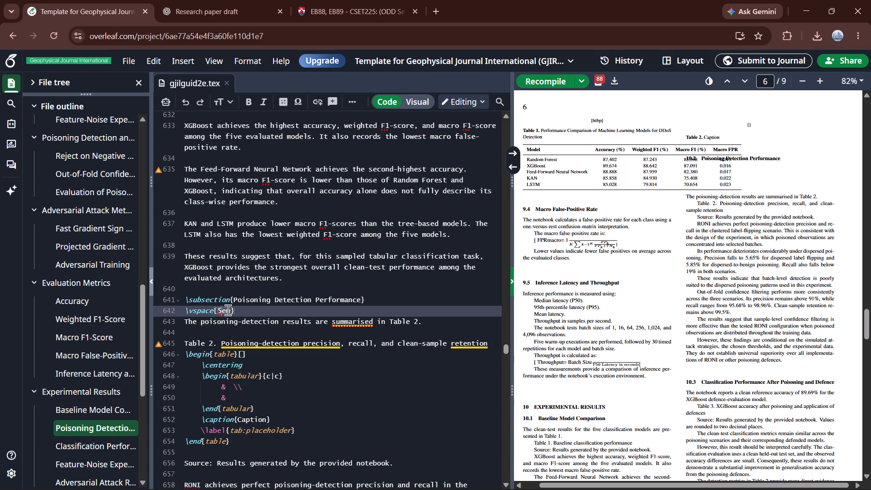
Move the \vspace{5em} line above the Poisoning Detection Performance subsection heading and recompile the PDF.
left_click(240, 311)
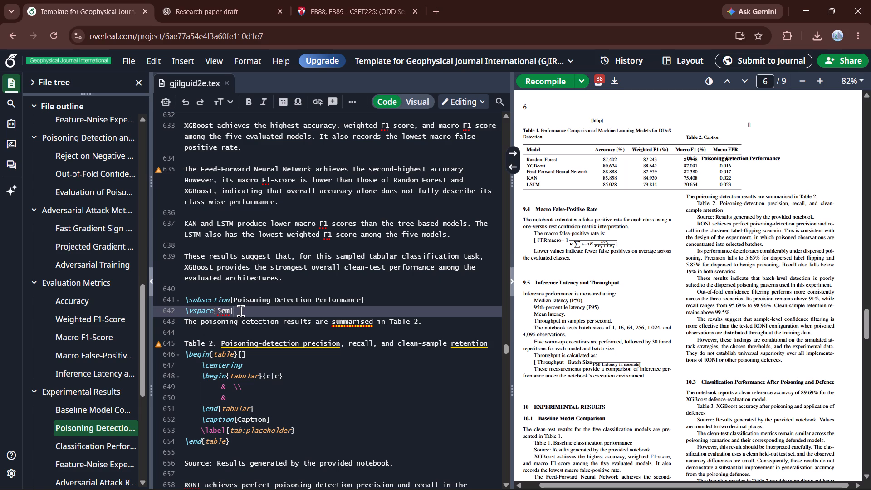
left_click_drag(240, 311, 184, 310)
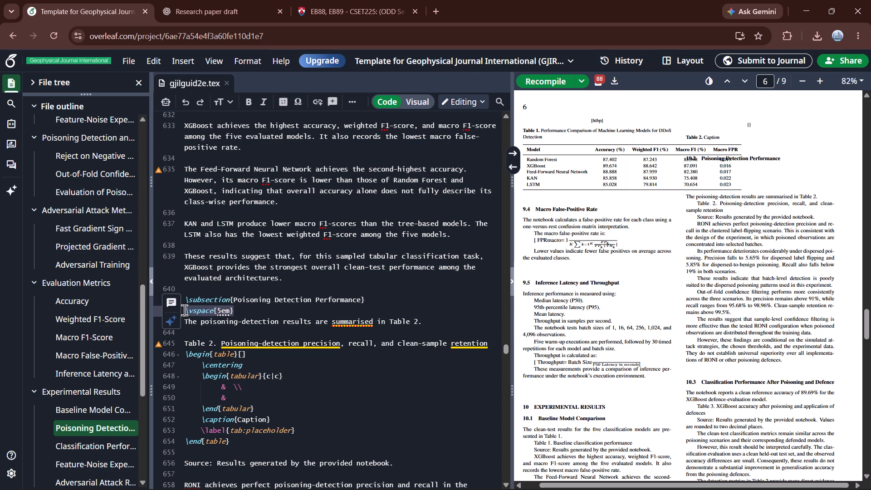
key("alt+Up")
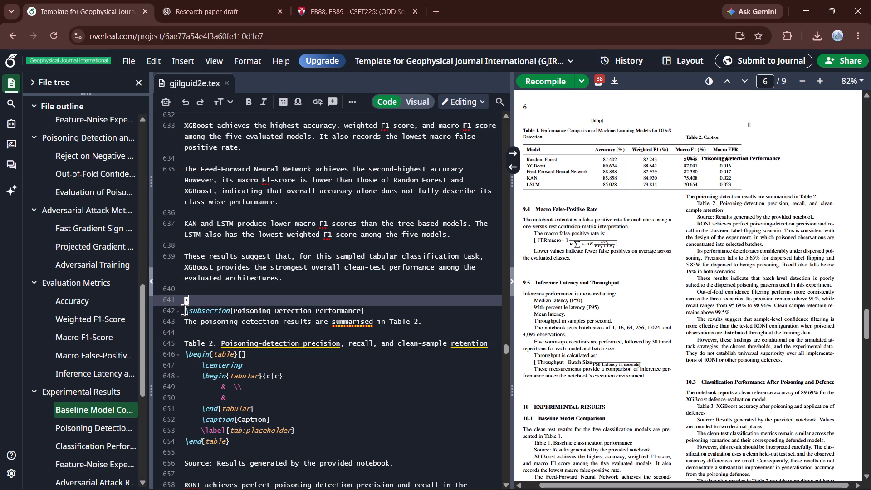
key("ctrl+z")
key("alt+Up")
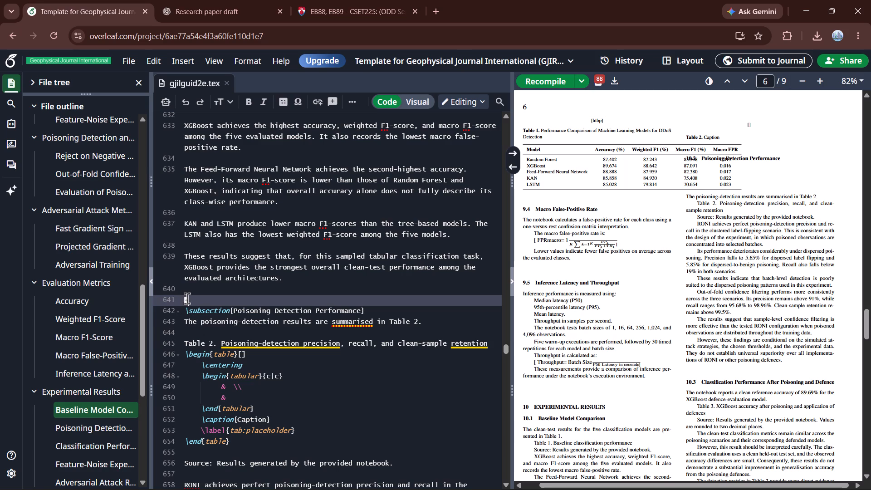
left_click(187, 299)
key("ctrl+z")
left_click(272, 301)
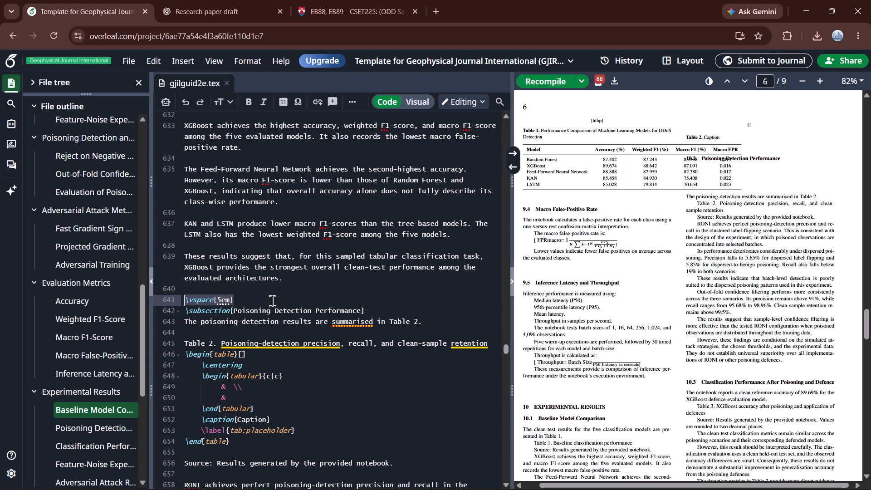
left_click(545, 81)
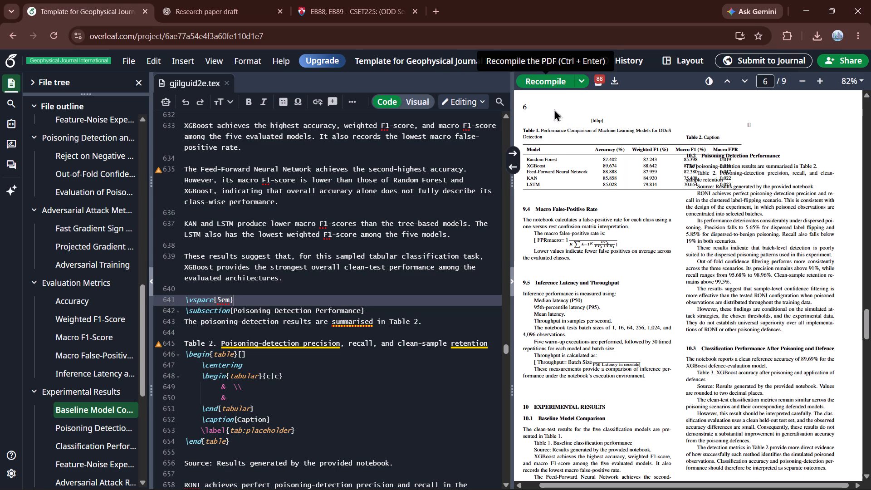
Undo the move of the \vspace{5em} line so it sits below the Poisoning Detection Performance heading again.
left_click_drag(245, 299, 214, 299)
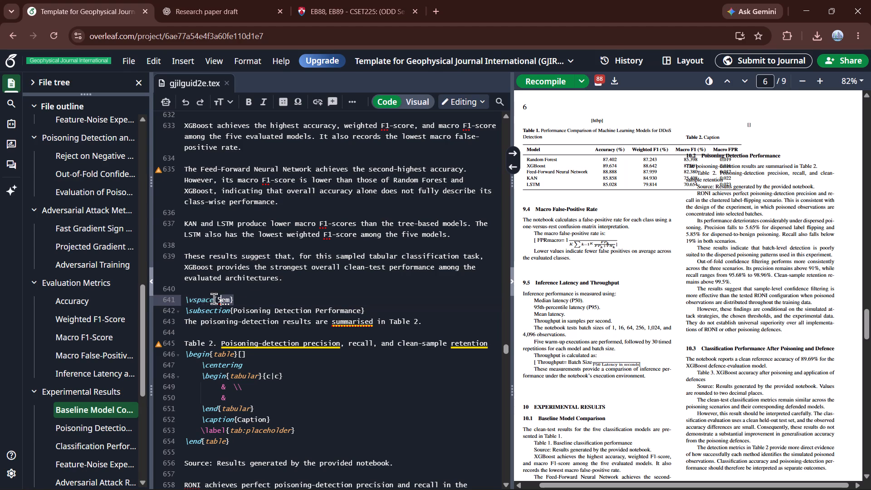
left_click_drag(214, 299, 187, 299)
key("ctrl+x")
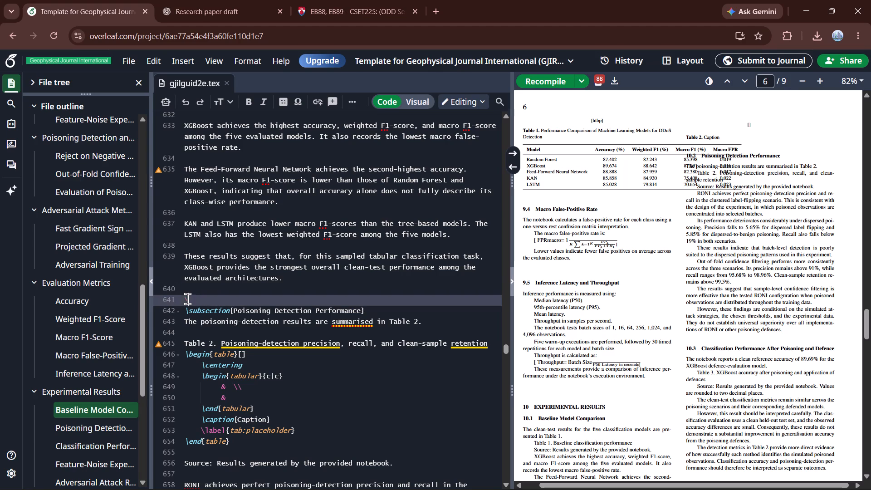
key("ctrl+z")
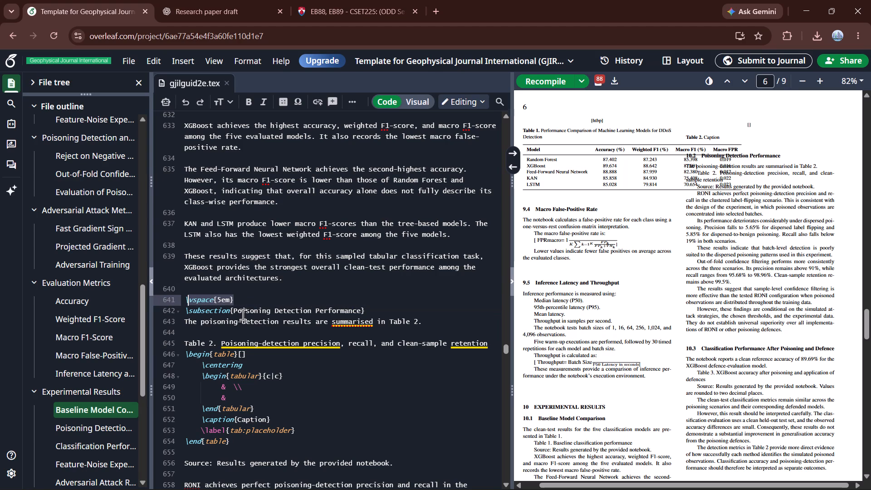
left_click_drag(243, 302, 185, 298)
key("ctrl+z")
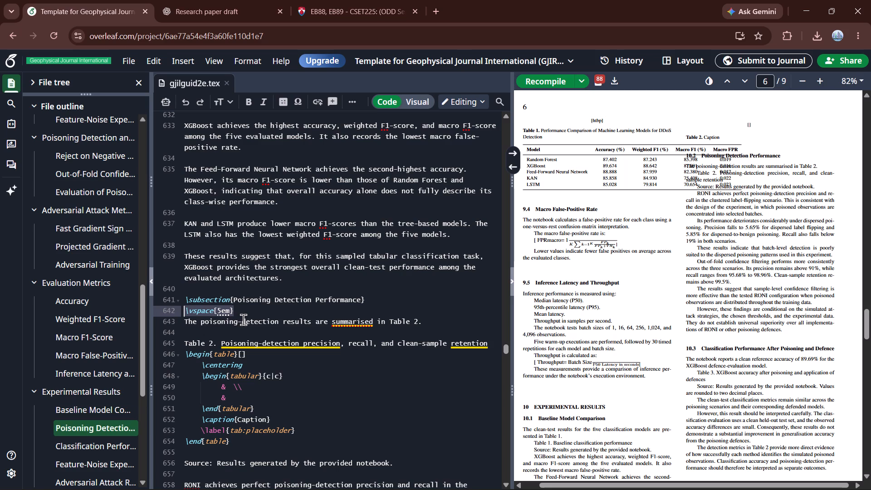
Cut the \vspace command from the line directly below the Poisoning Detection Performance heading.
key("ctrl+x")
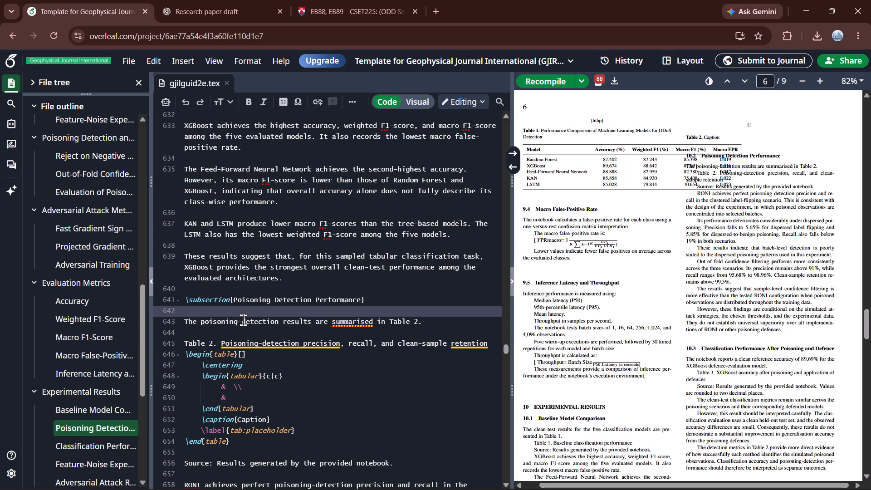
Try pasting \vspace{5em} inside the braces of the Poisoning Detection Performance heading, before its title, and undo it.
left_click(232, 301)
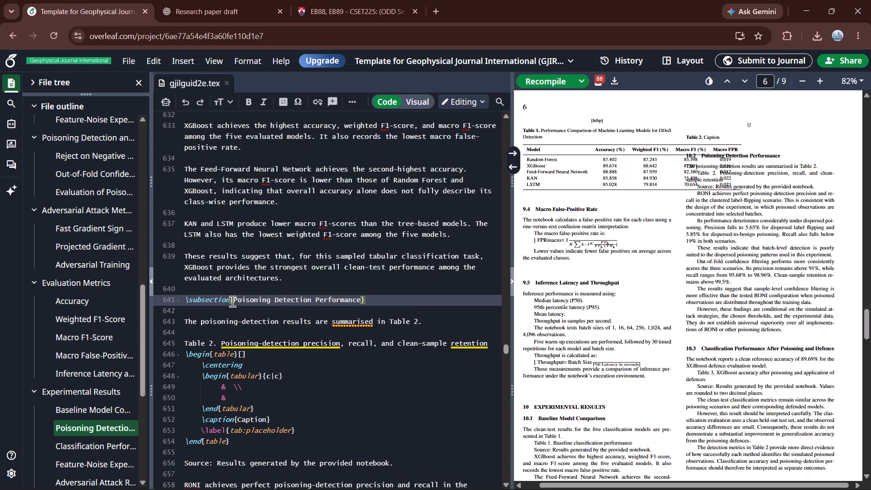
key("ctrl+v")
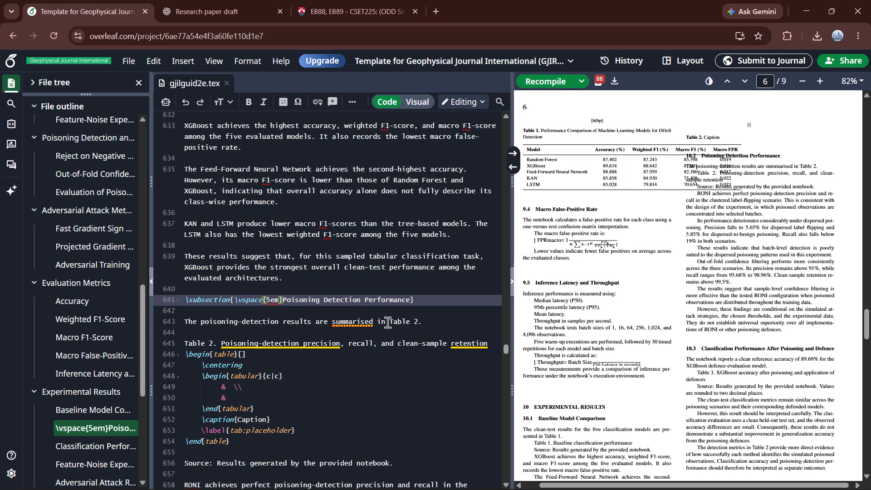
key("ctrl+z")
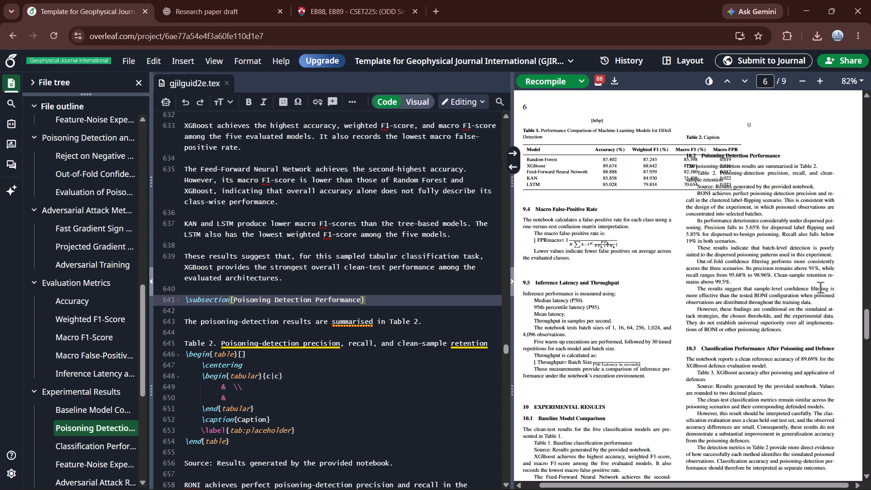
Examine the layout on pages 6 and 7 of the PDF against the Table 1 and Poisoning Detection Performance source.
scroll(602, 353, "down", 2)
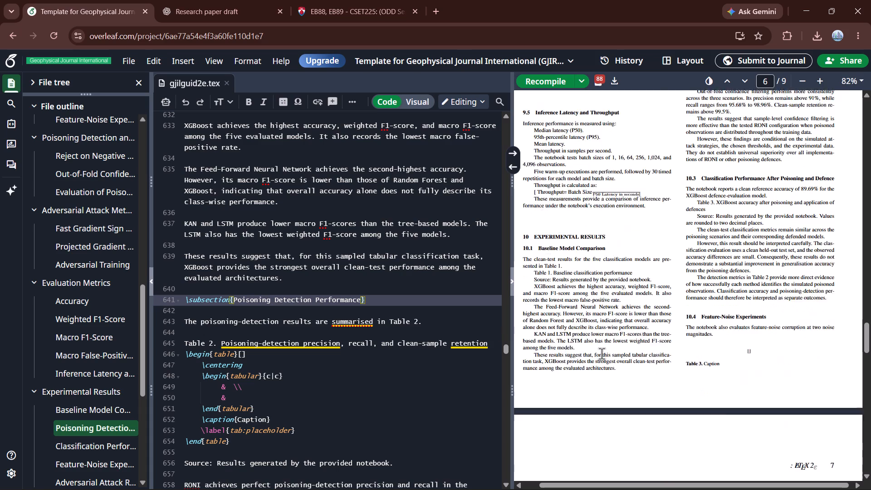
scroll(602, 353, "down", 1)
scroll(289, 247, "up", 2)
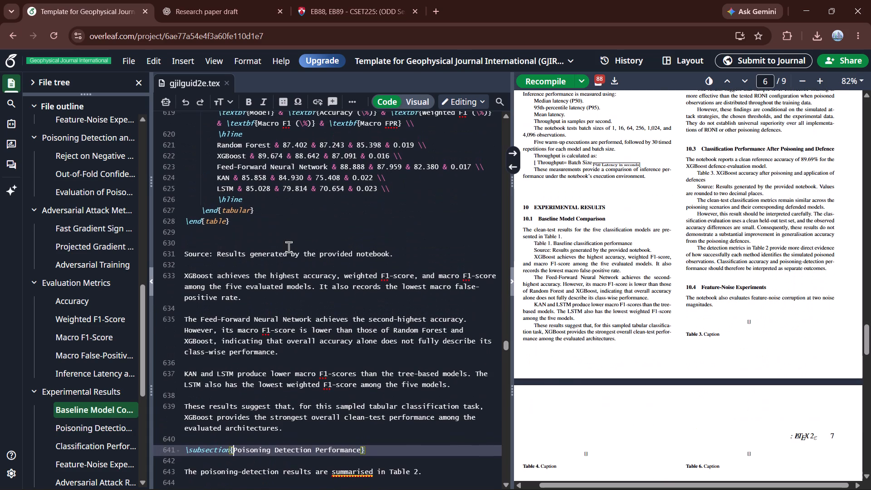
scroll(289, 247, "up", 1)
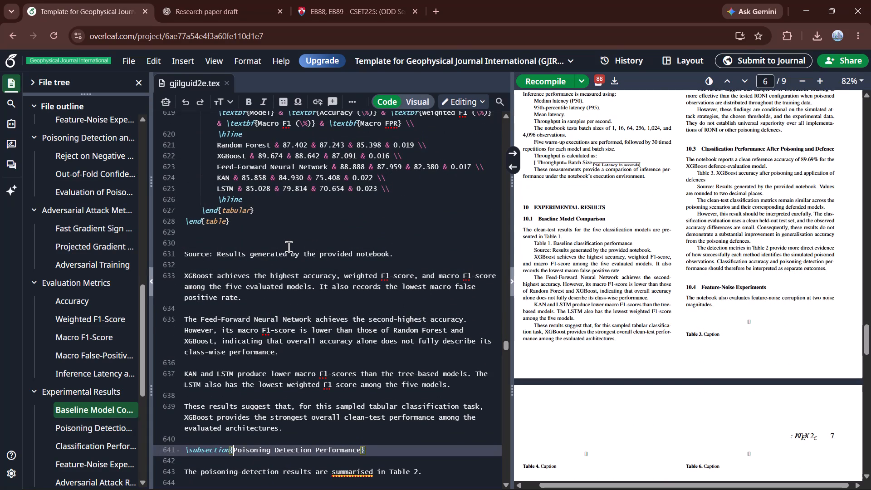
scroll(289, 247, "up", 1)
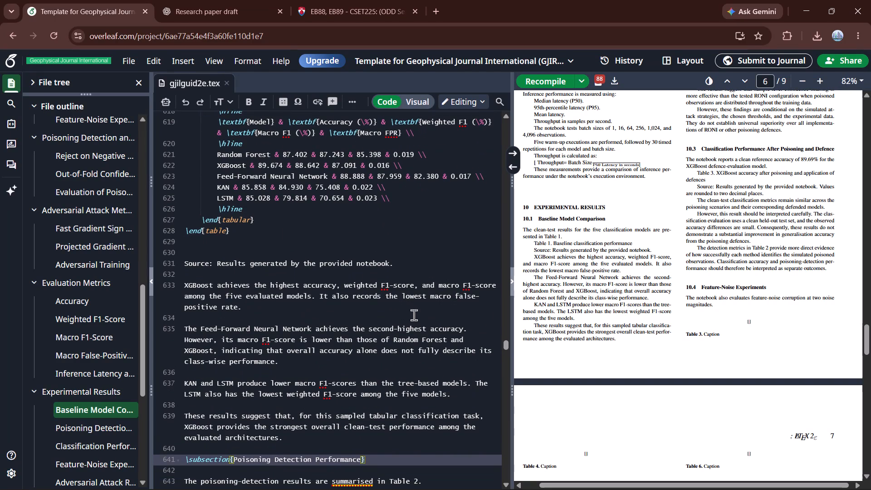
scroll(407, 320, "down", 1)
scroll(344, 325, "up", 2)
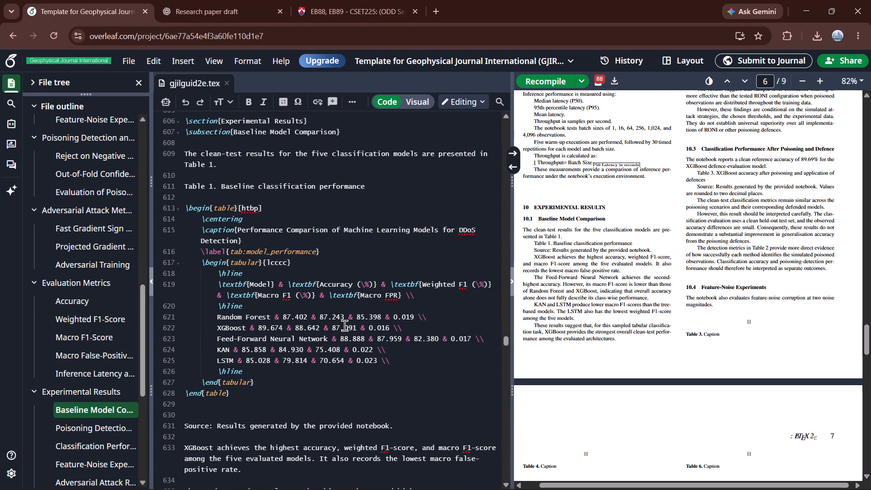
scroll(344, 325, "up", 2)
scroll(344, 325, "down", 2)
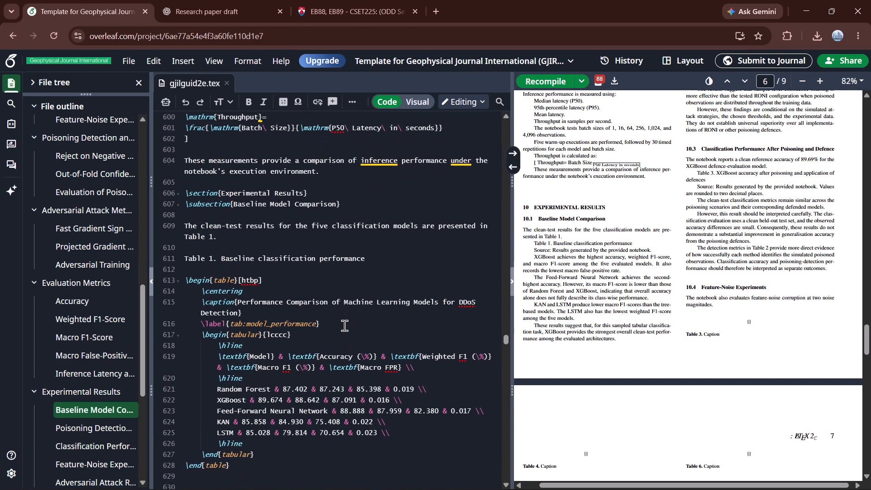
scroll(344, 325, "down", 1)
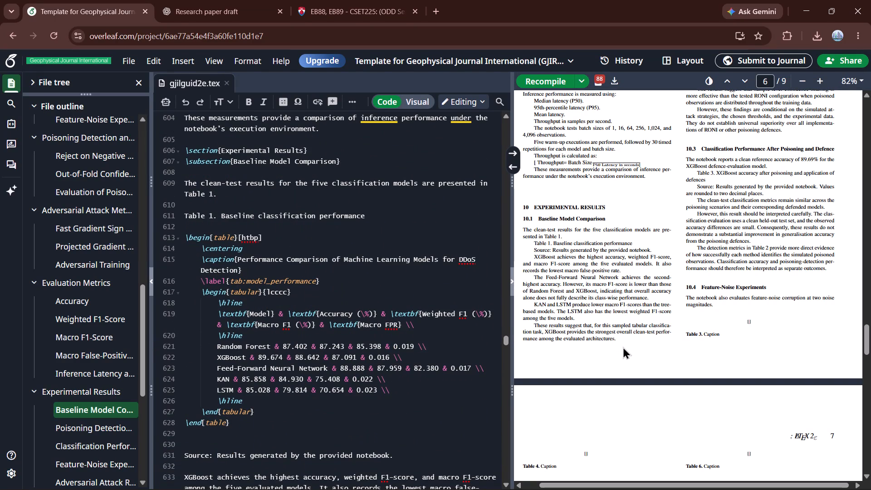
scroll(420, 333, "down", 2)
scroll(653, 290, "down", 1)
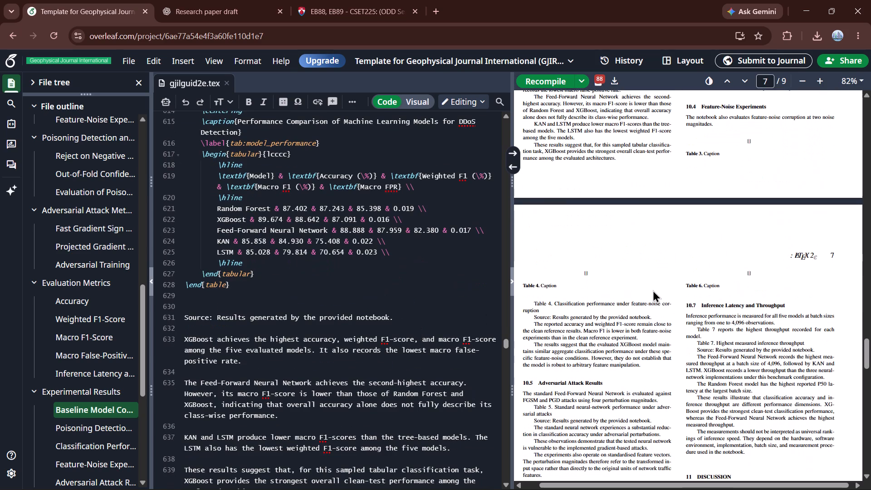
scroll(653, 290, "down", 2)
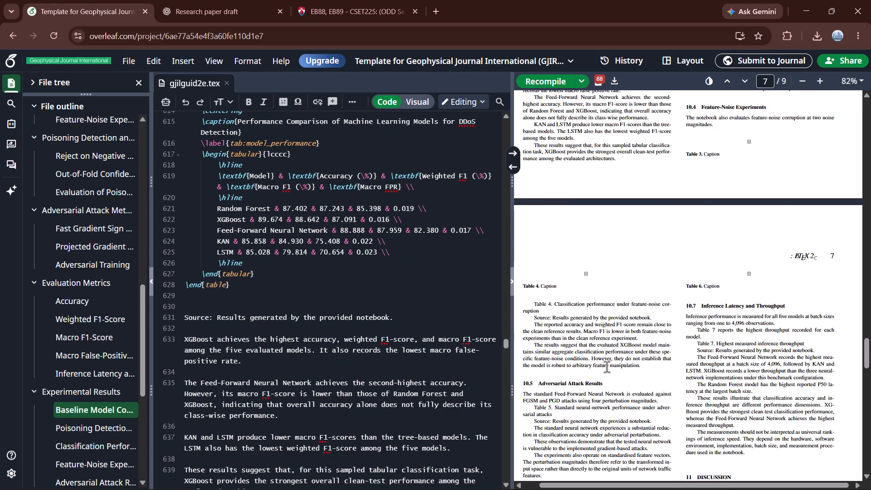
scroll(663, 254, "up", 5)
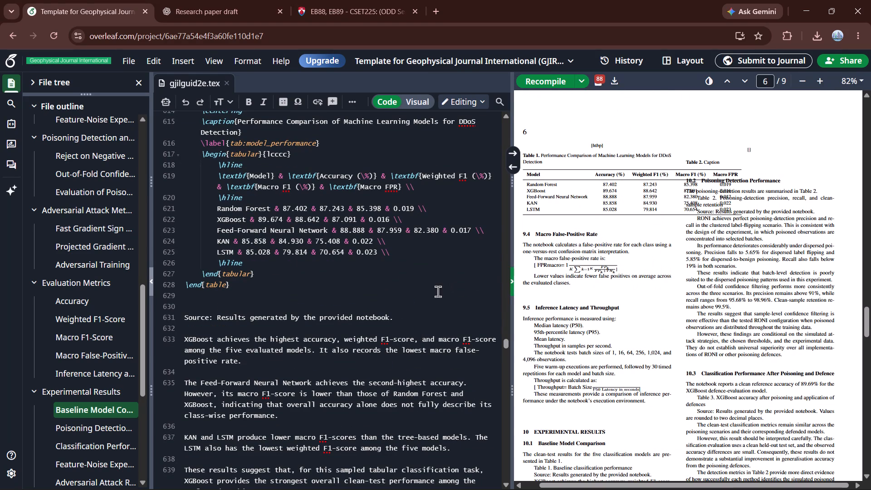
scroll(577, 327, "down", 2)
scroll(440, 358, "down", 2)
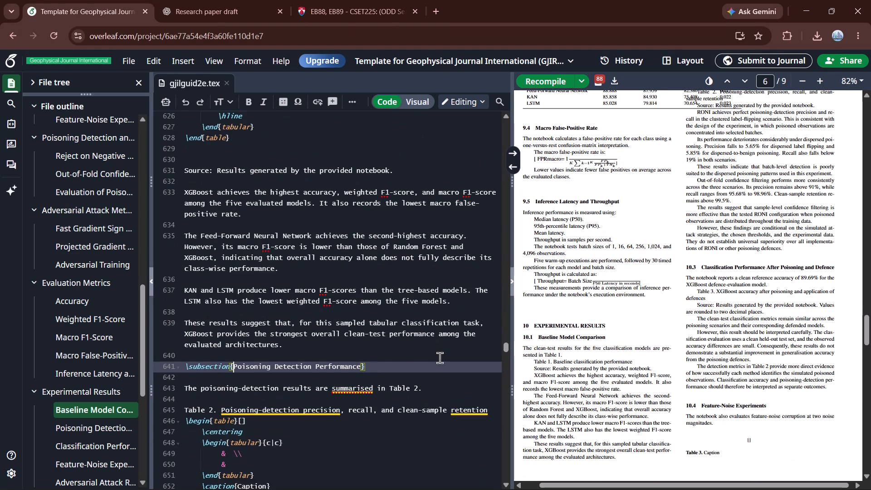
scroll(641, 359, "down", 2)
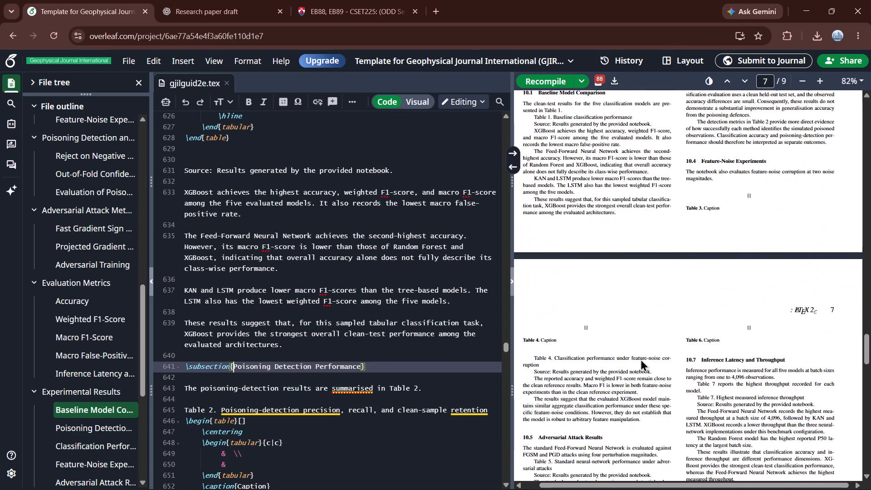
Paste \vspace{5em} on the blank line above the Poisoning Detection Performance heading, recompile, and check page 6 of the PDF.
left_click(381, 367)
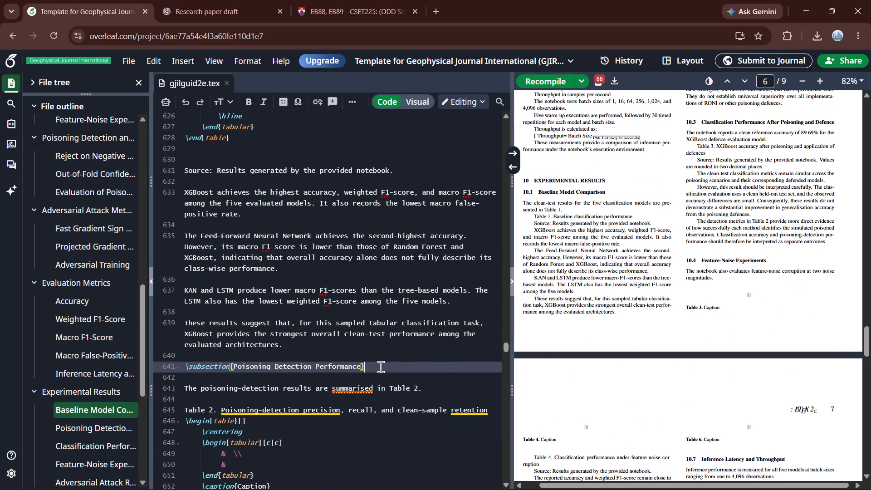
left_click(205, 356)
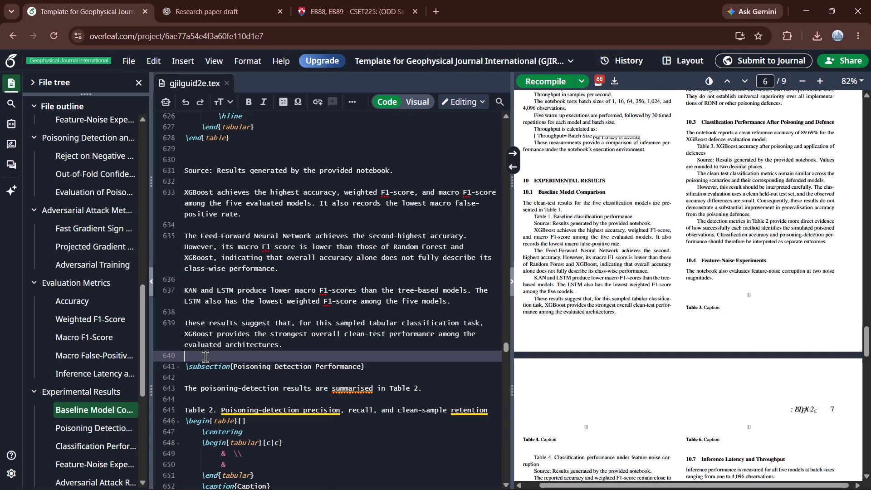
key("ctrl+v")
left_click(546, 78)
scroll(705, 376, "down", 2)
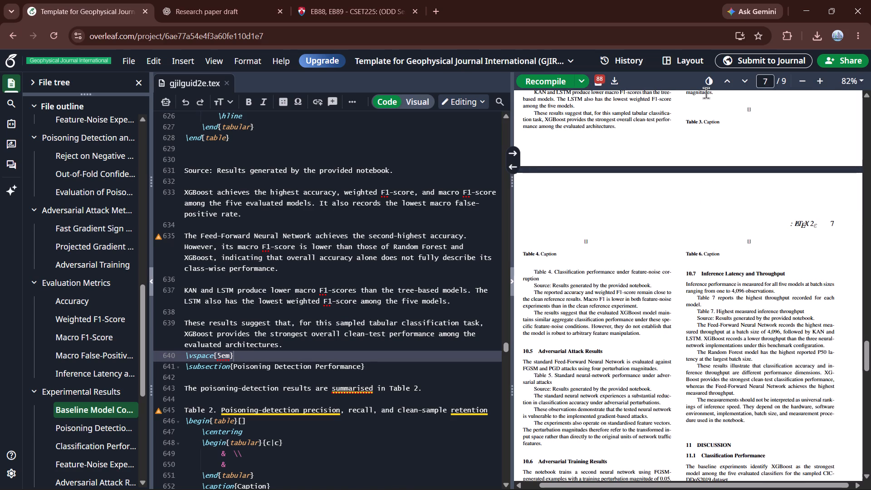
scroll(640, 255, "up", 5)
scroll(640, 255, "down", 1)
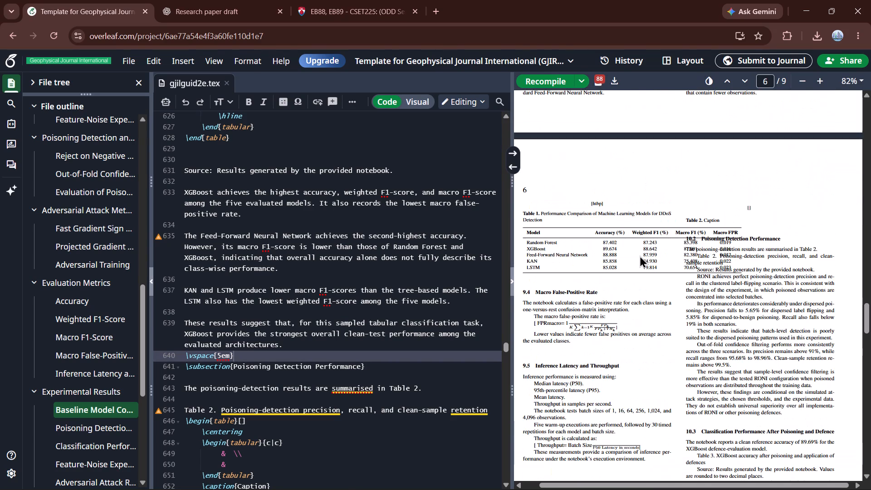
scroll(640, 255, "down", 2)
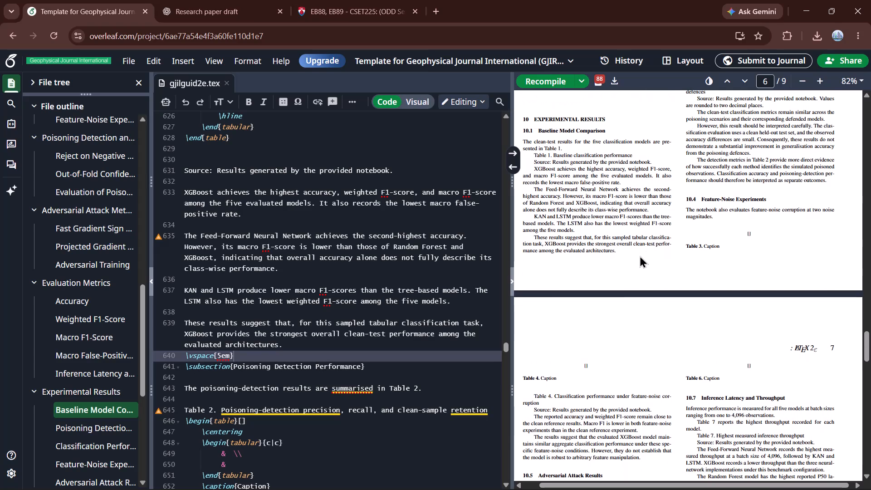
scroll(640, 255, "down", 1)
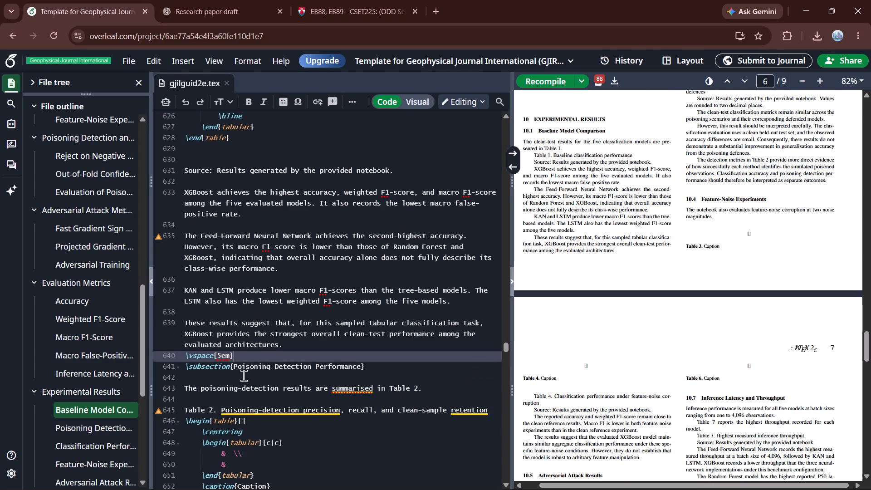
Move the \vspace{5em} line directly below the Poisoning Detection Performance heading, recompile, and check Table 1 on page 6.
left_click_drag(236, 358, 184, 352)
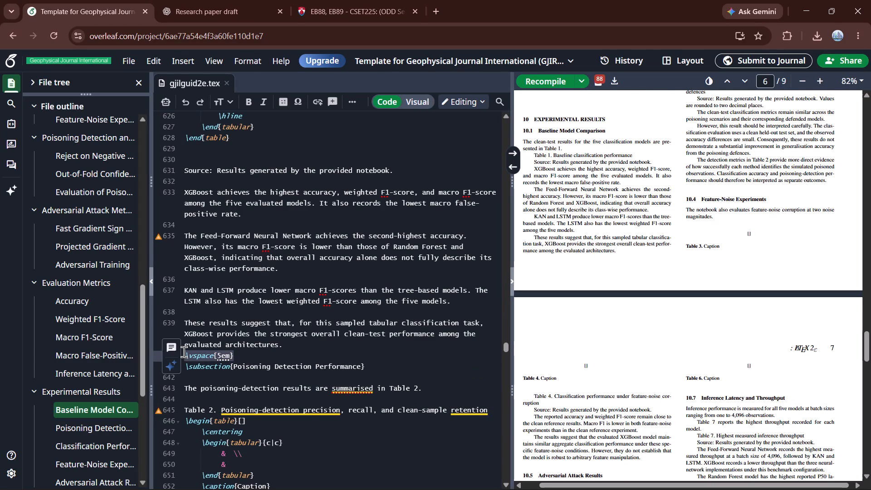
key("ctrl+x")
left_click(194, 375)
key("ctrl+v")
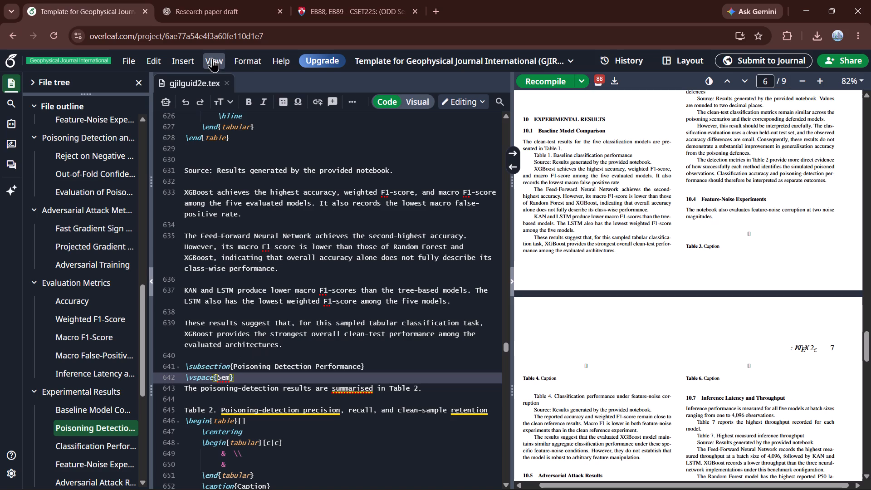
left_click(538, 81)
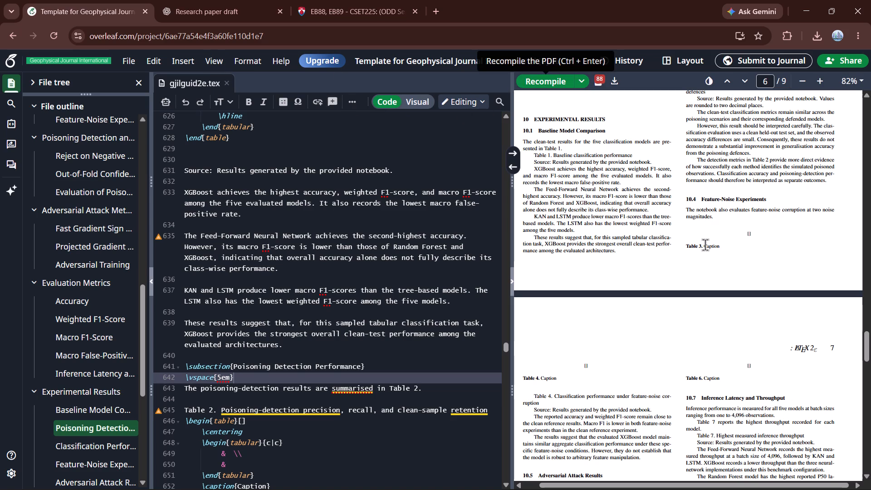
scroll(705, 245, "up", 6)
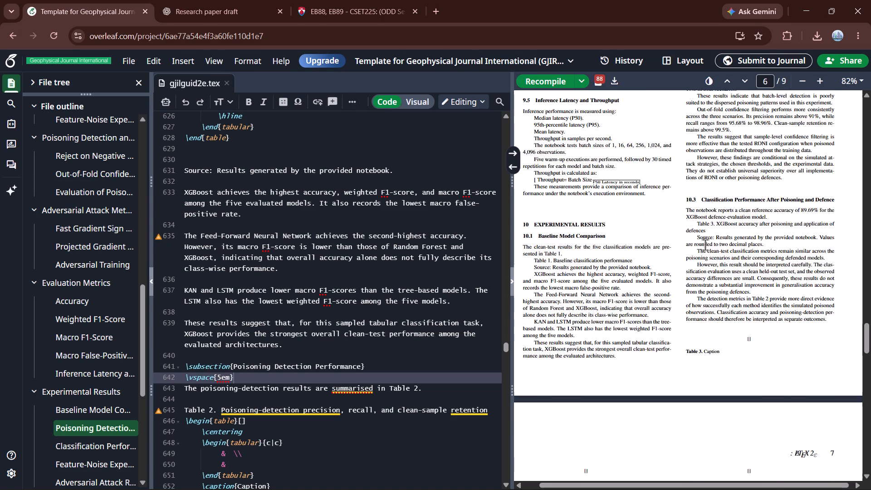
scroll(705, 245, "up", 2)
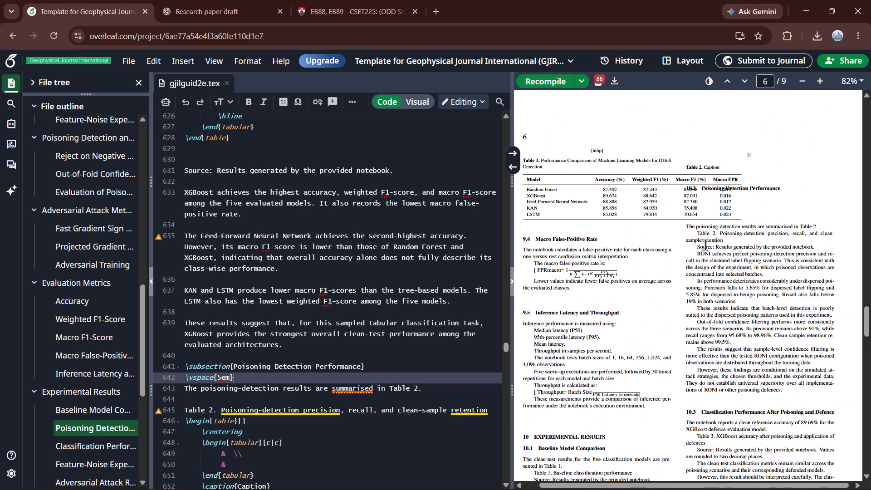
scroll(705, 245, "up", 1)
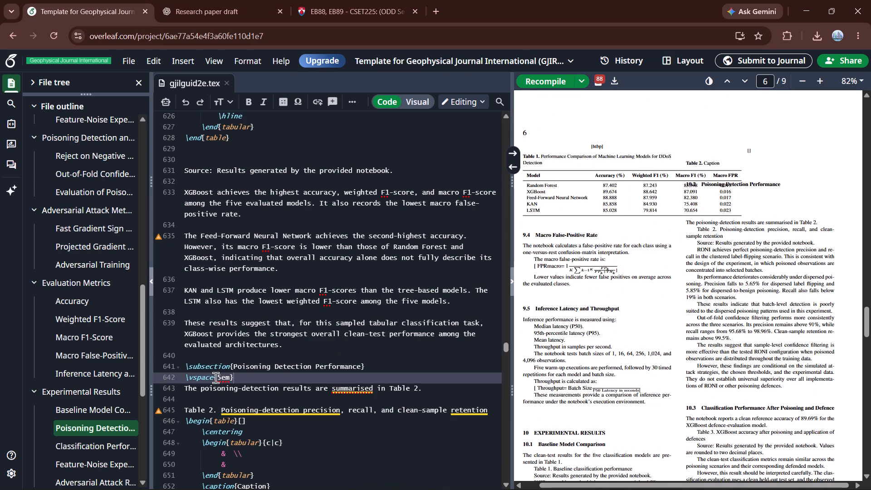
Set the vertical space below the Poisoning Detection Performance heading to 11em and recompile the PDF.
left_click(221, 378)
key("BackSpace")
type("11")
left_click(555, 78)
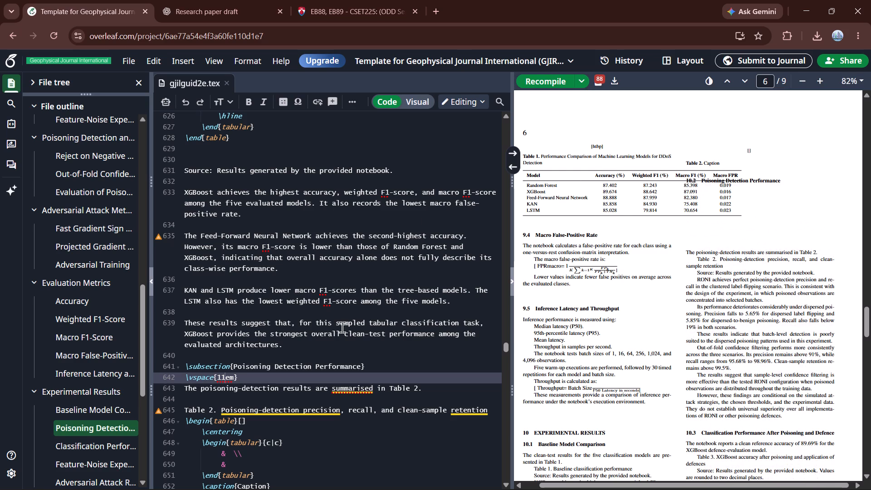
Add a \vspace{10em} line directly above the Poisoning Detection Performance heading.
left_click(221, 356)
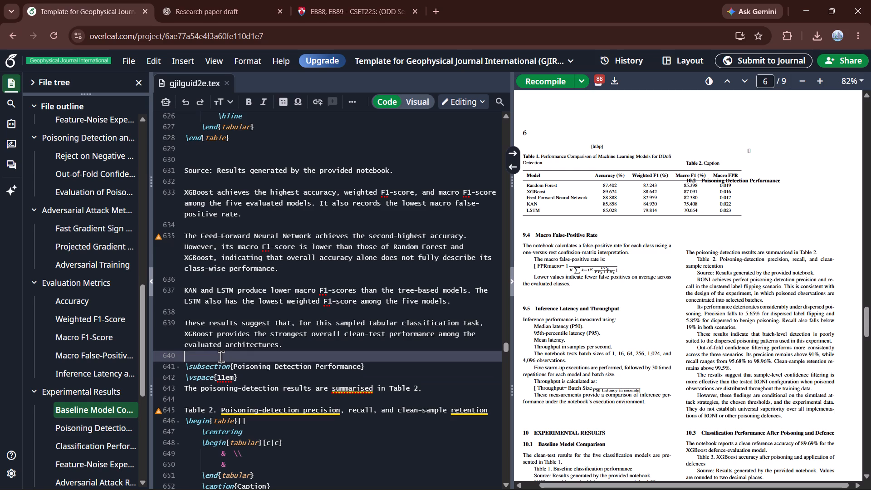
key("ctrl+v")
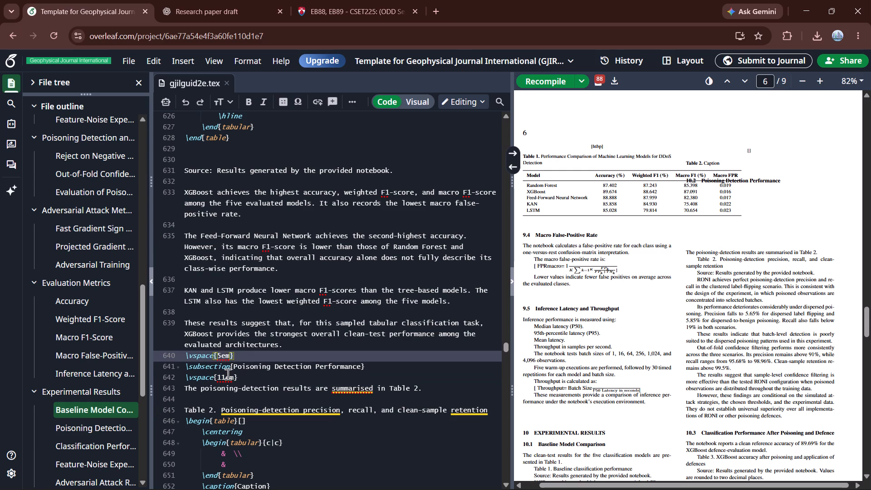
left_click(219, 357)
key("Right")
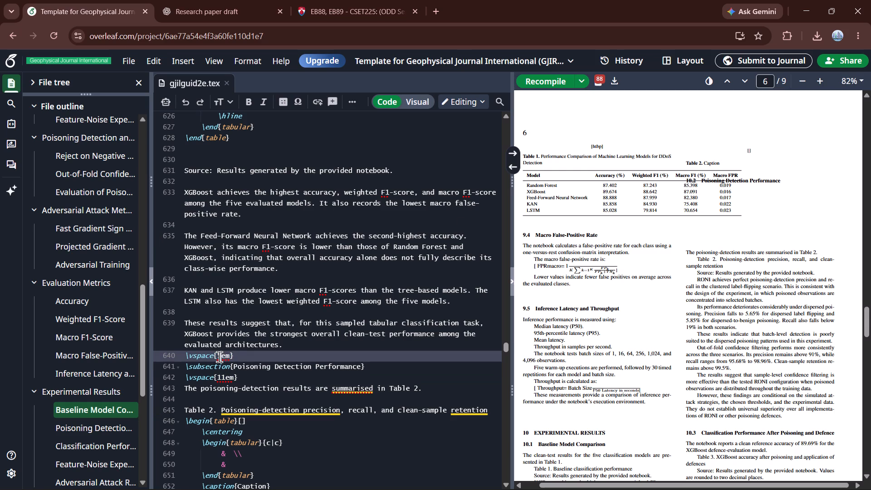
key("BackSpace")
type("10")
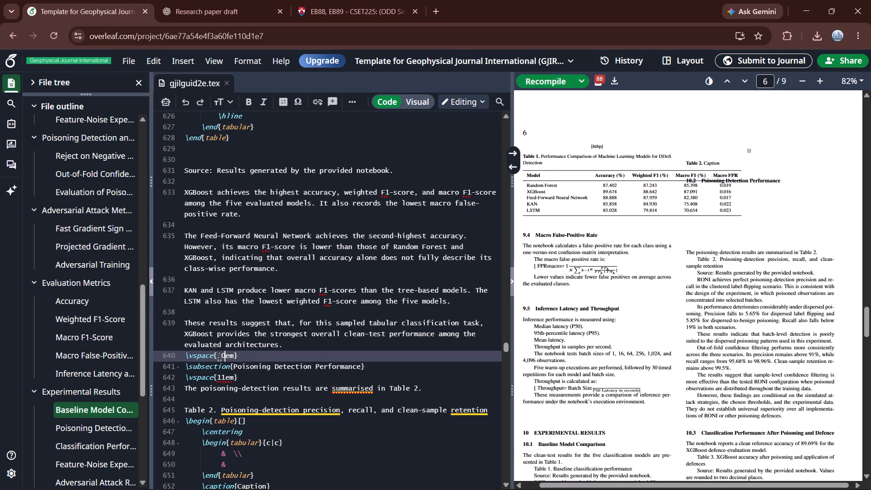
Set the vertical space below the Poisoning Detection Performance heading to 7em and recompile the PDF.
left_click(225, 376)
key("BackSpace")
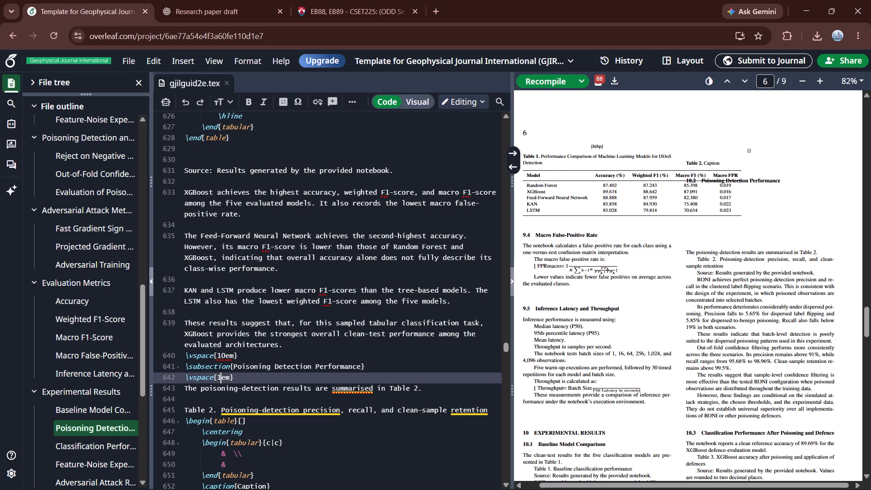
key("BackSpace")
key("7")
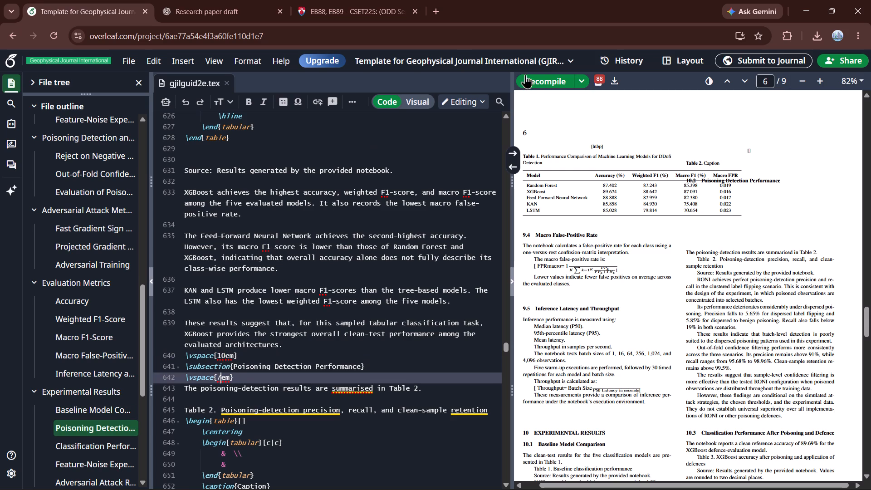
left_click(534, 76)
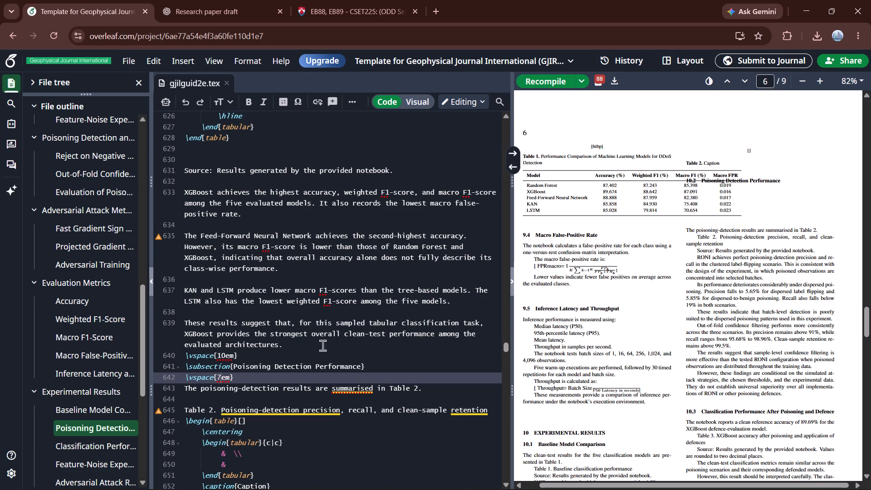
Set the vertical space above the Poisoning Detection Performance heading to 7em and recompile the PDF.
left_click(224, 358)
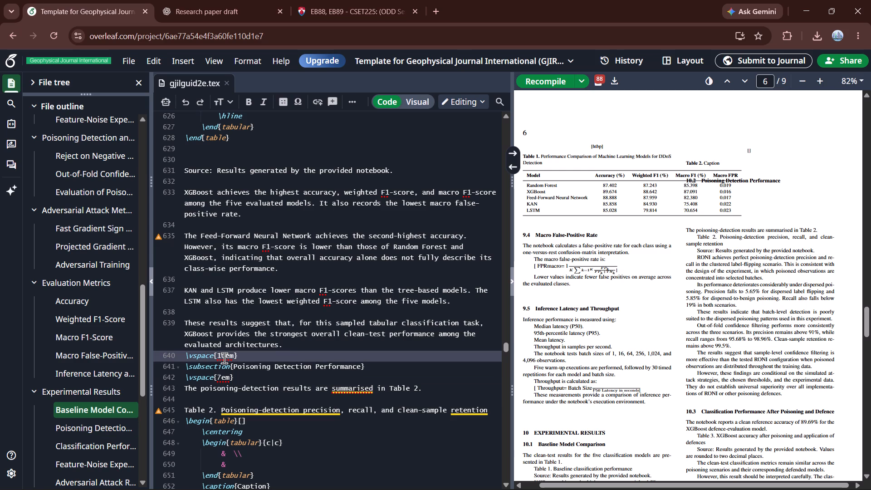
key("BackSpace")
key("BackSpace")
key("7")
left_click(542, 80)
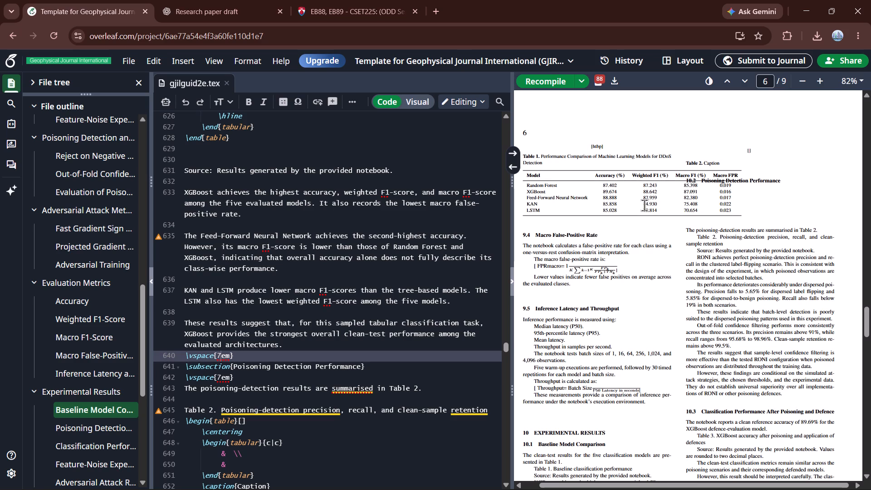
Set the vertical space above the Poisoning Detection Performance heading to 25em and recompile the PDF.
left_click(220, 357)
key("BackSpace")
type("25")
left_click(548, 83)
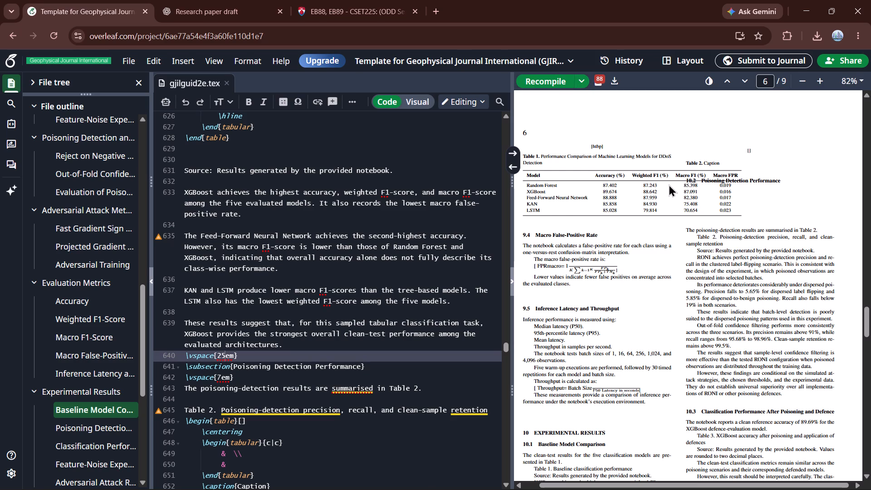
Examine the recompiled PDF's page layout, especially the positions of Table 1 and the section 10.2 heading on page 6.
scroll(669, 184, "down", 3)
scroll(669, 184, "up", 2)
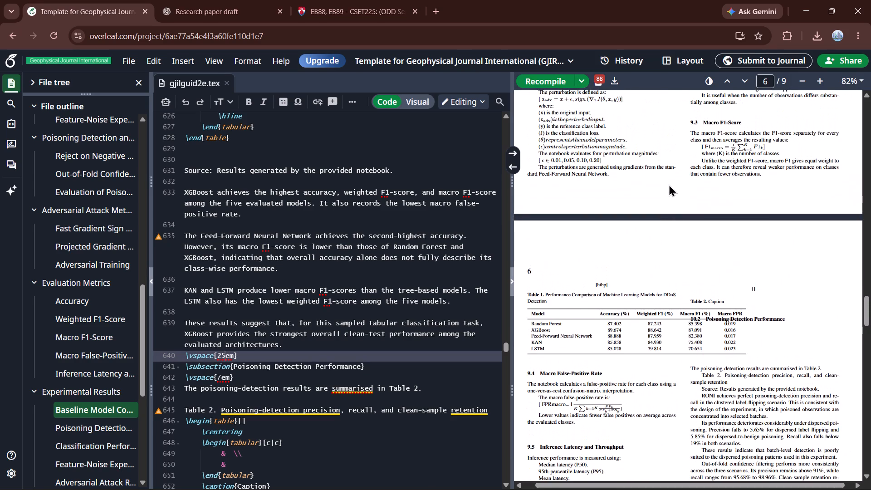
scroll(669, 184, "down", 12)
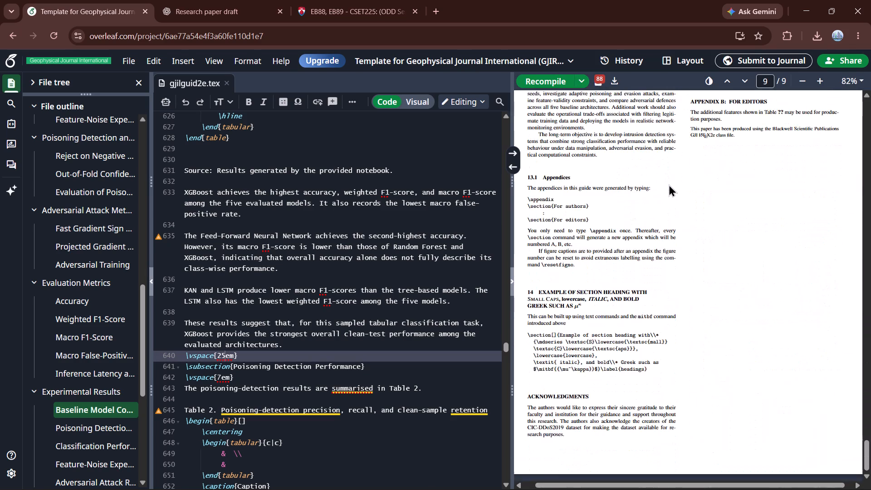
scroll(669, 184, "up", 12)
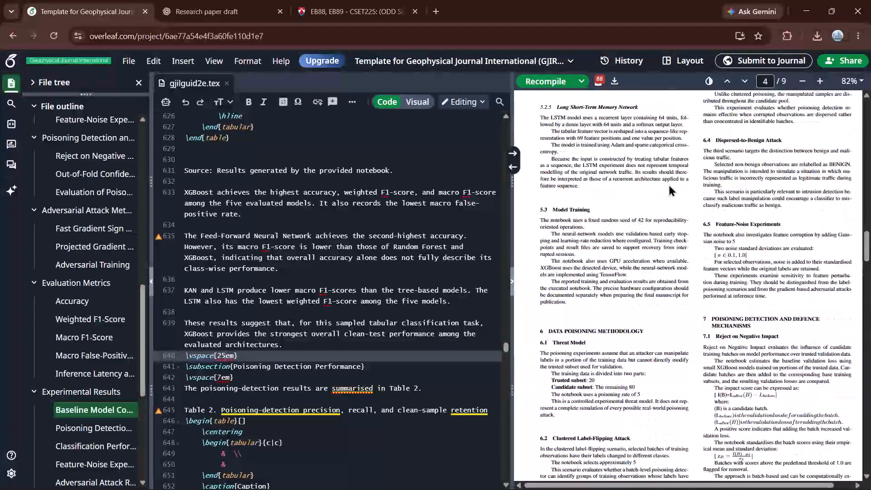
scroll(669, 184, "up", 1)
scroll(669, 184, "down", 9)
scroll(669, 184, "up", 10)
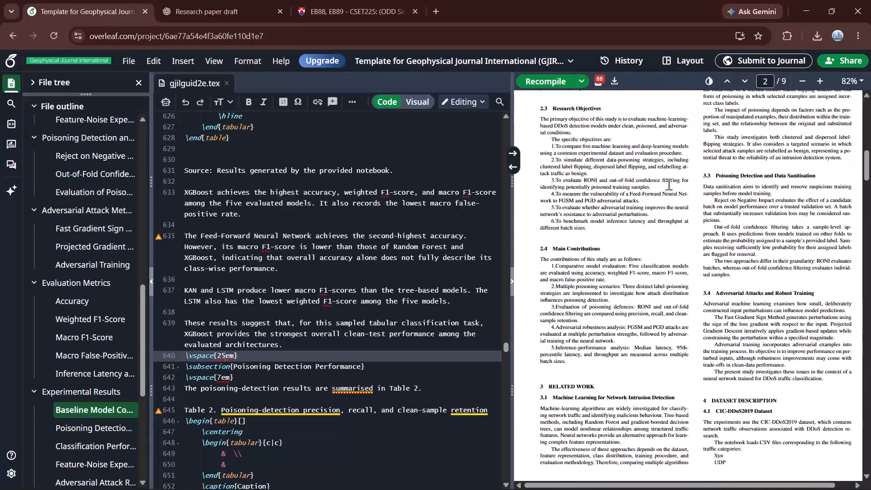
scroll(669, 184, "down", 5)
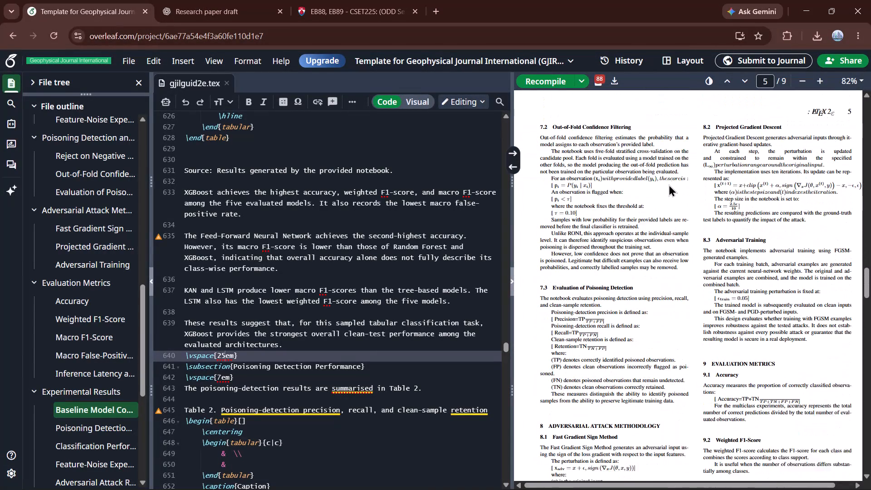
scroll(754, 220, "down", 4)
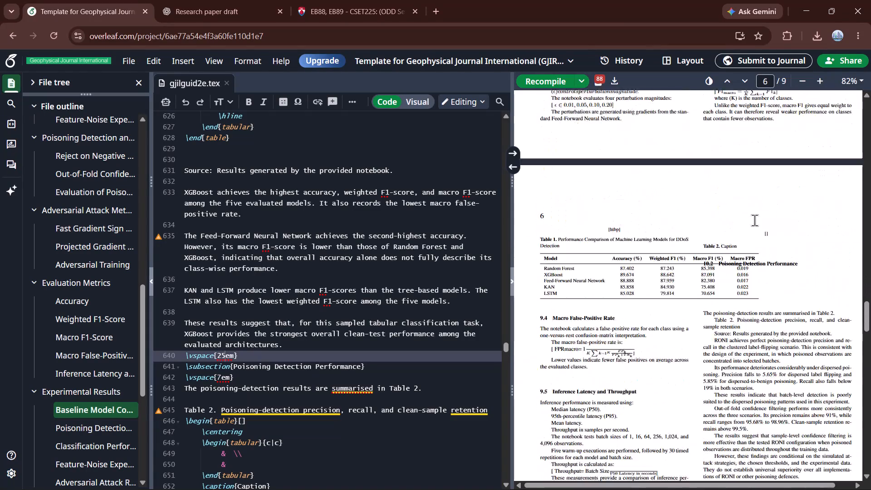
scroll(754, 220, "down", 2)
scroll(754, 220, "up", 1)
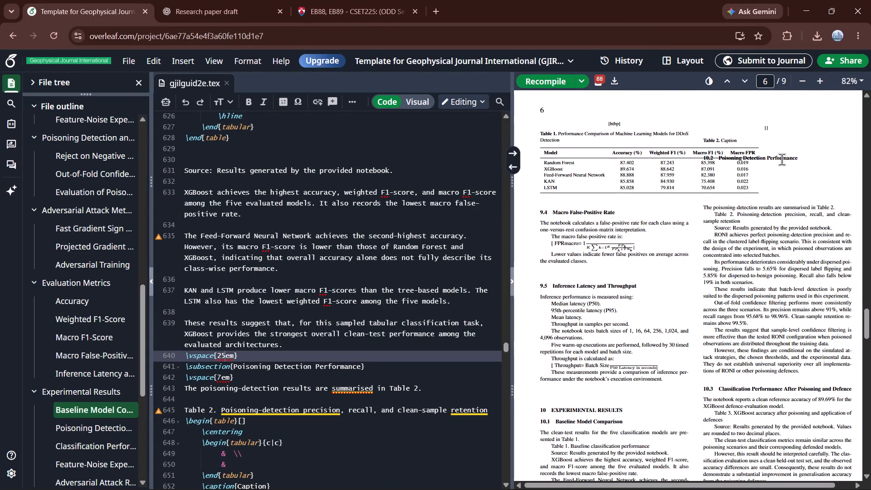
triple_click(782, 159)
left_click(788, 177)
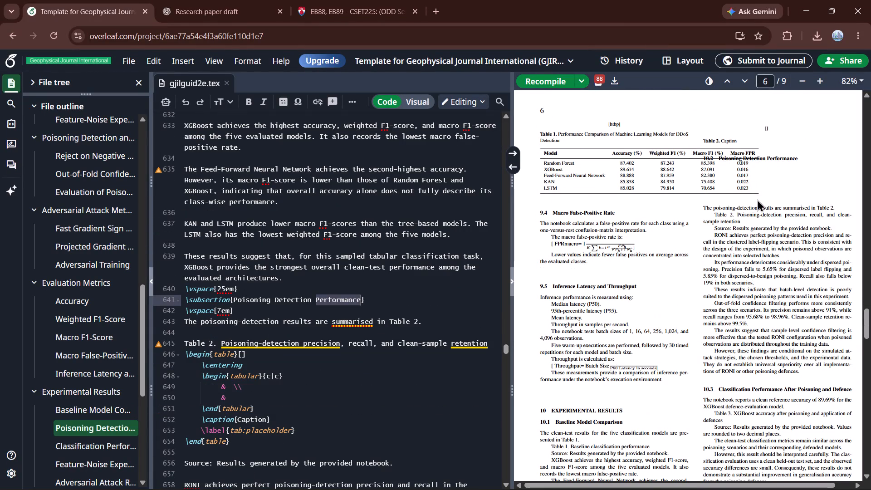
key("shift+super+s")
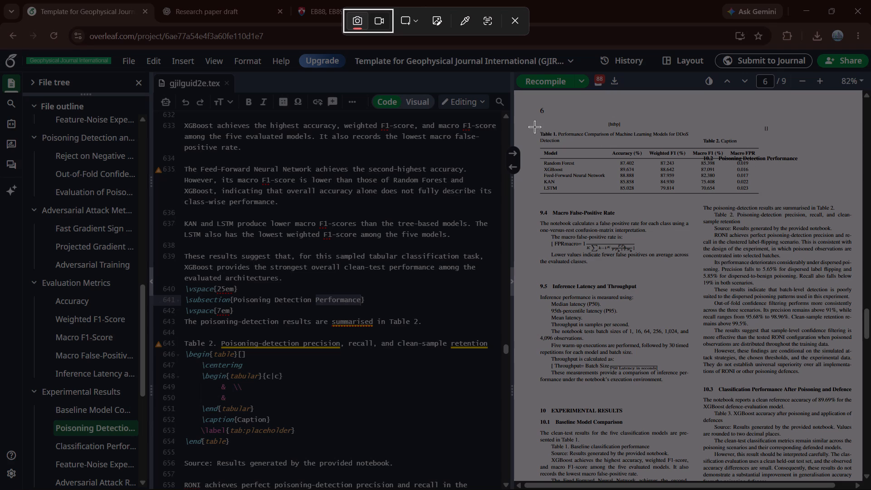
left_click_drag(534, 126, 849, 225)
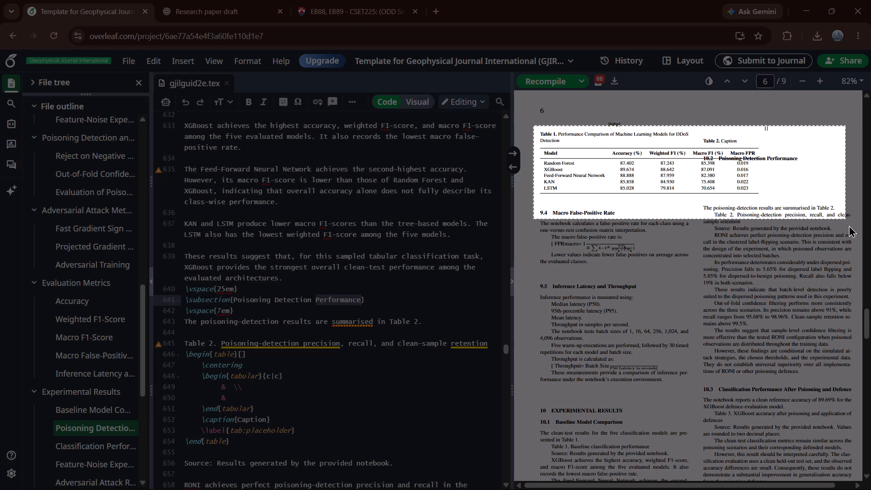
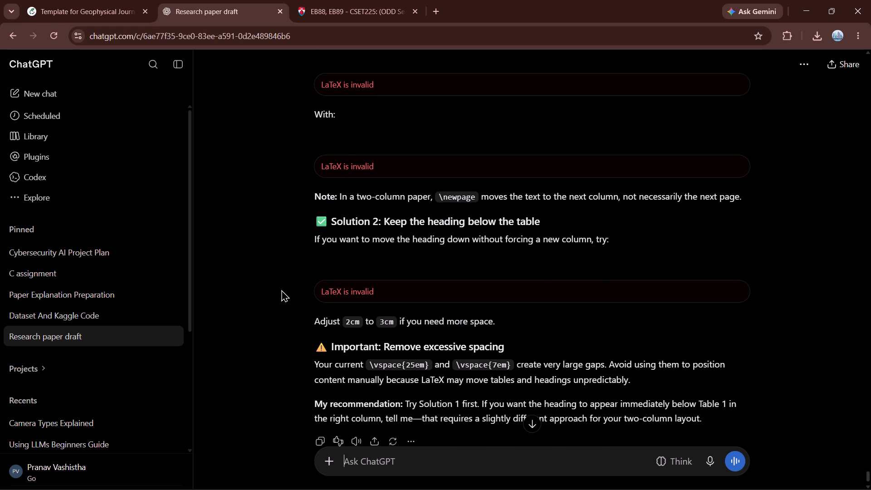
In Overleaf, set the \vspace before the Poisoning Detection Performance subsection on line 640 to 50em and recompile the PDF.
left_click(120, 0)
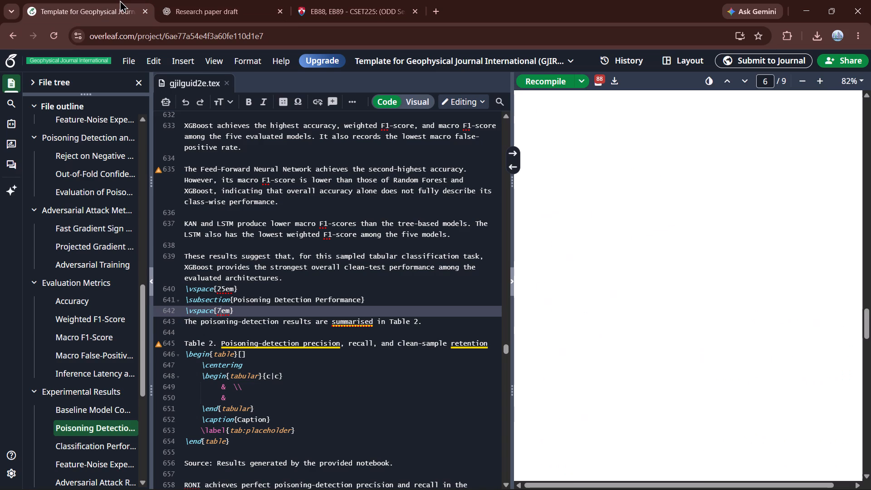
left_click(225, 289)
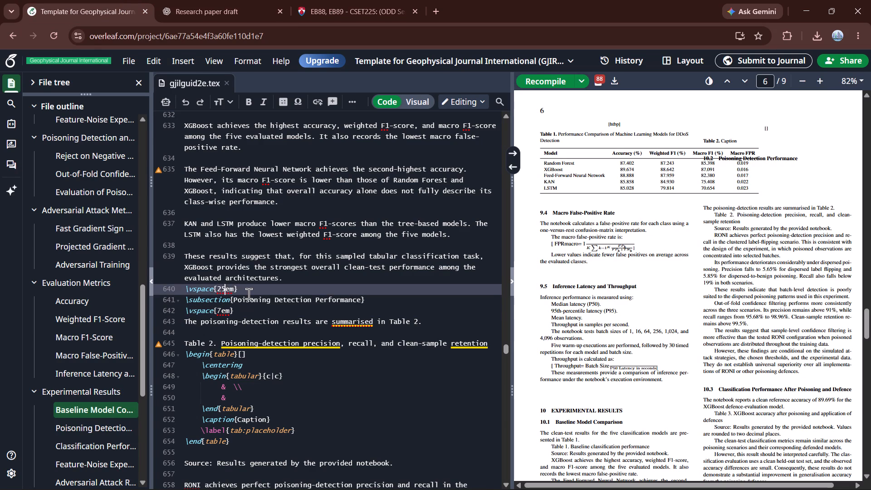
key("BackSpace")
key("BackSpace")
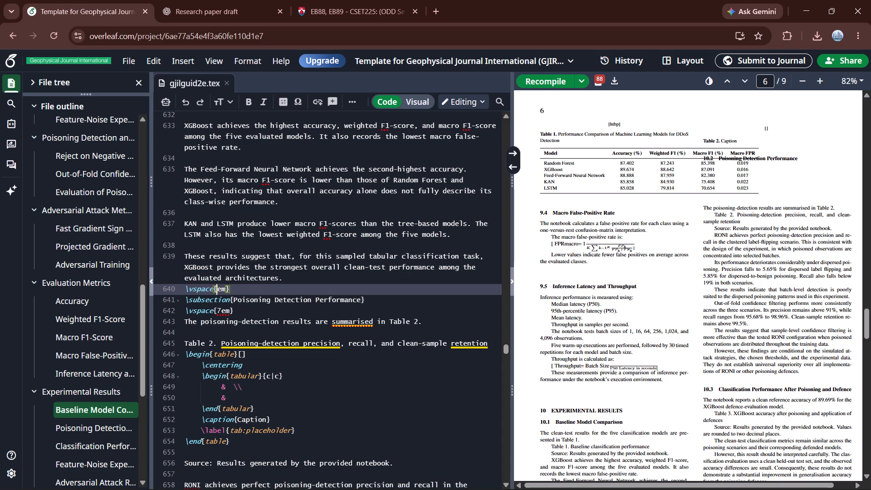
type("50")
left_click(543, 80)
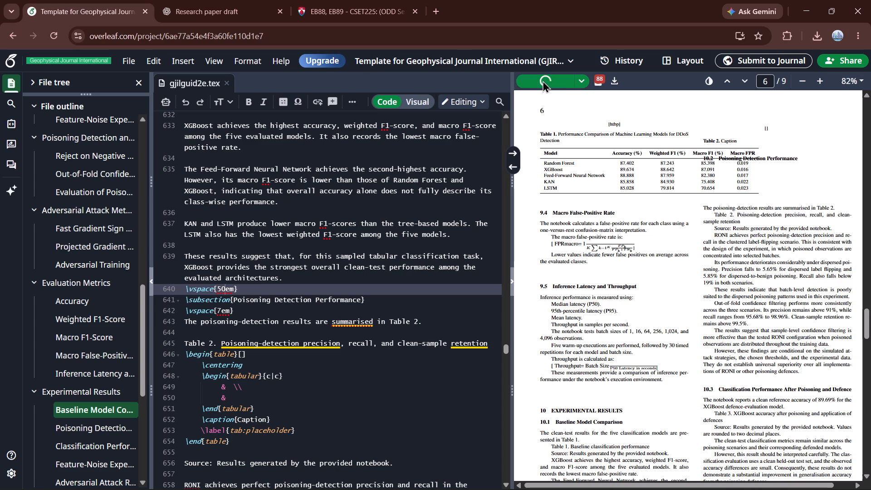
Set the \vspace on line 640, before the Poisoning Detection Performance subsection, to 3em and recompile the PDF.
scroll(396, 236, "down", 1)
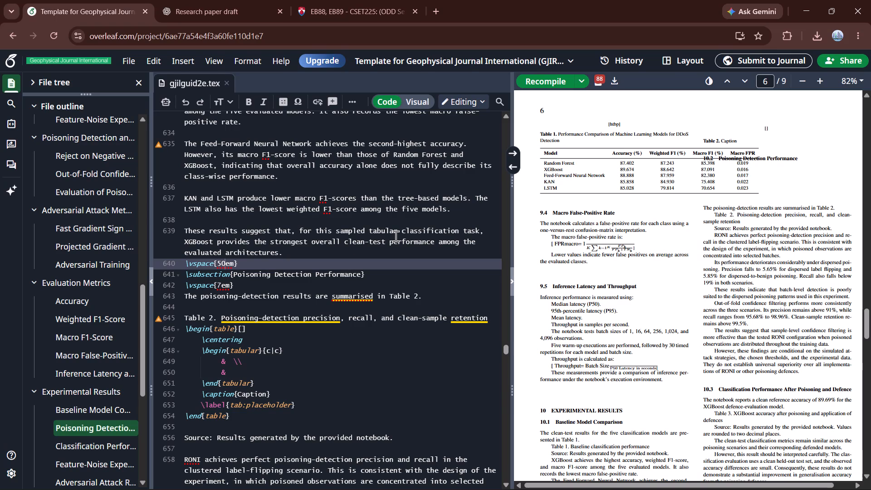
left_click(226, 264)
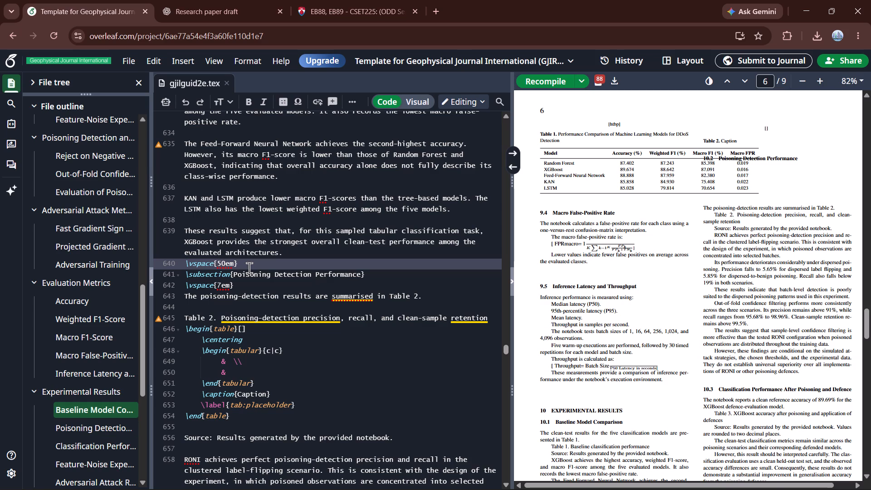
key("BackSpace")
key("BackSpace")
key("3")
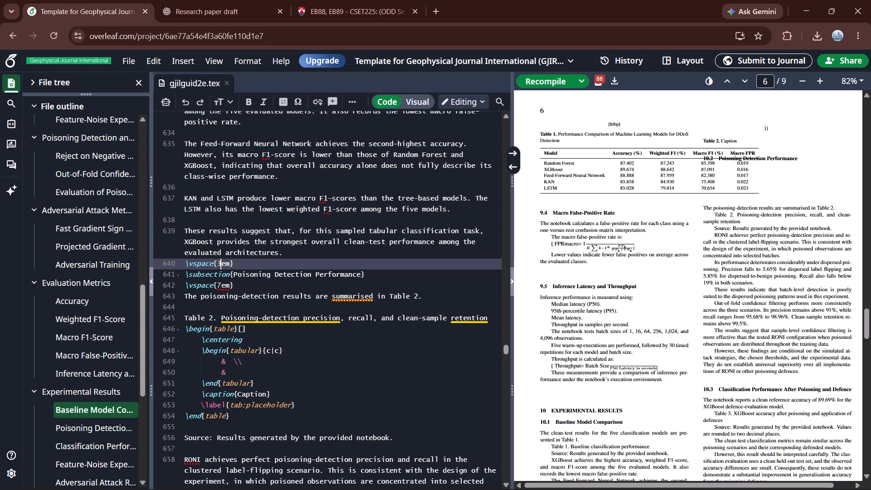
left_click(528, 87)
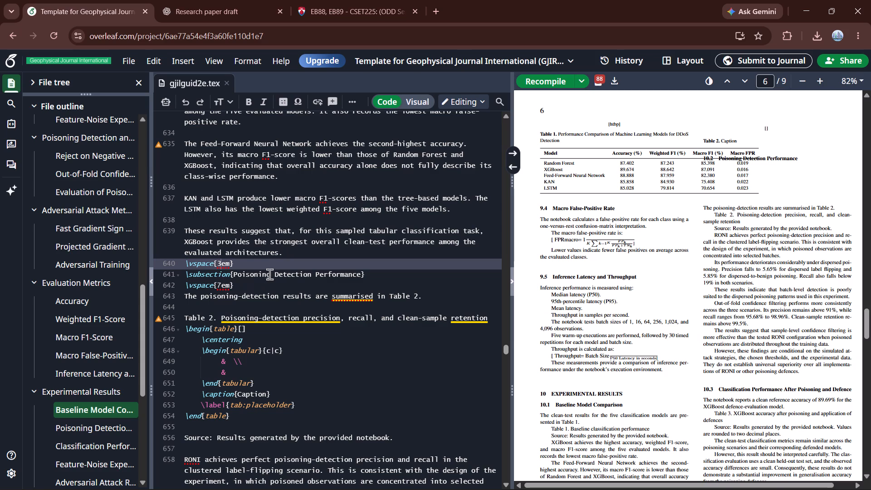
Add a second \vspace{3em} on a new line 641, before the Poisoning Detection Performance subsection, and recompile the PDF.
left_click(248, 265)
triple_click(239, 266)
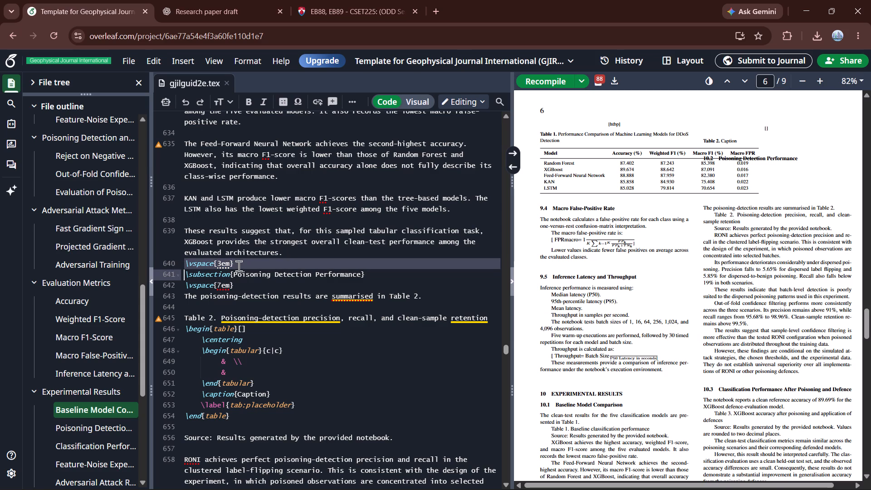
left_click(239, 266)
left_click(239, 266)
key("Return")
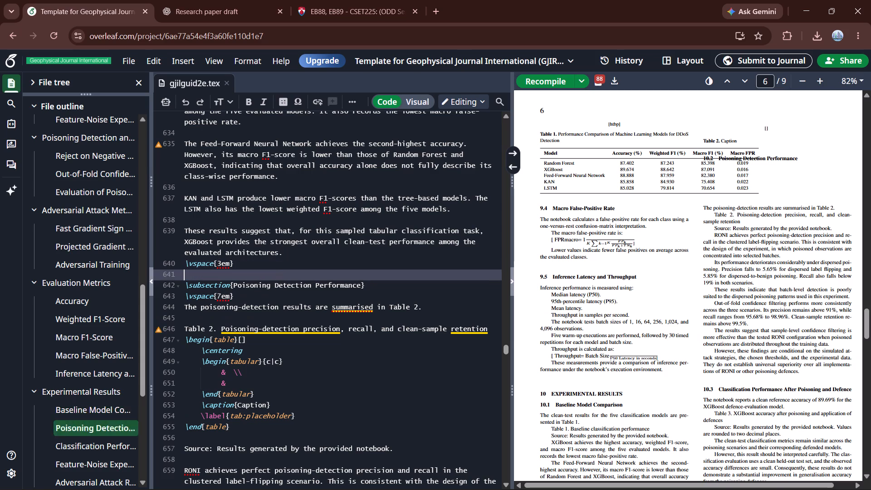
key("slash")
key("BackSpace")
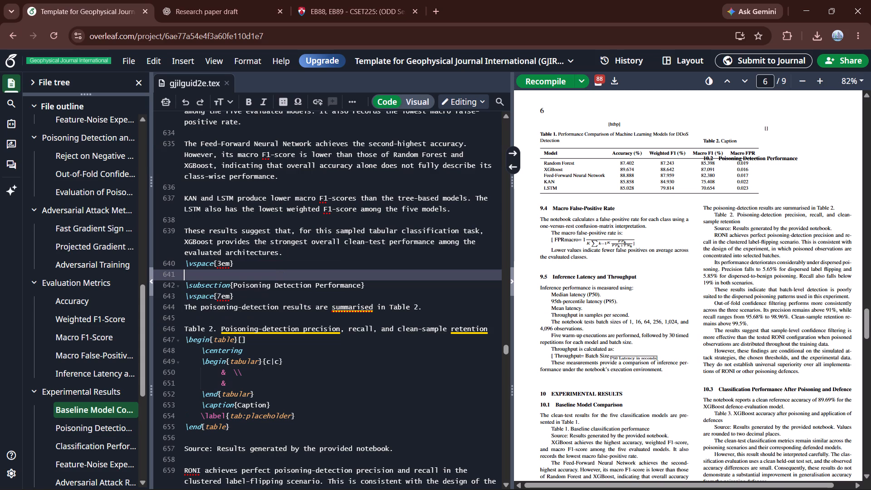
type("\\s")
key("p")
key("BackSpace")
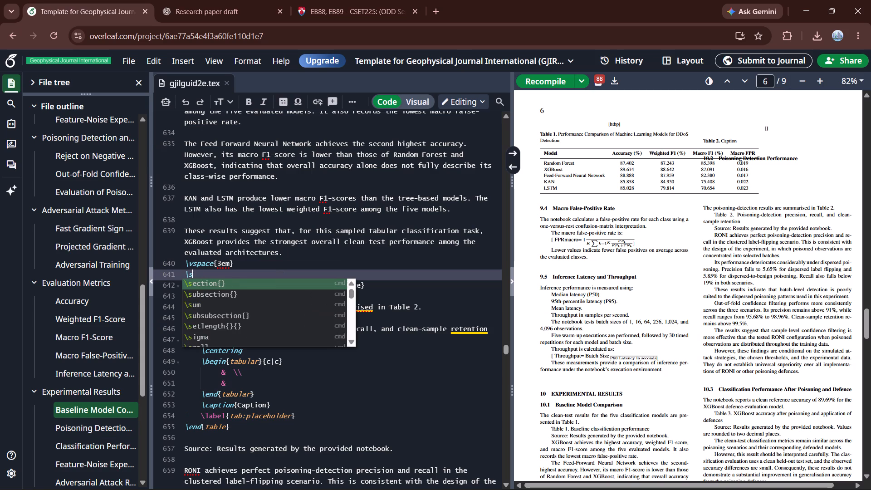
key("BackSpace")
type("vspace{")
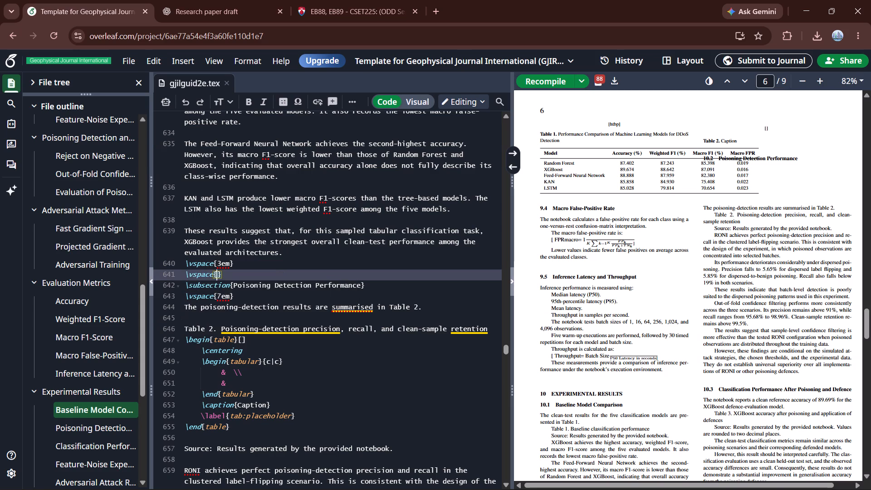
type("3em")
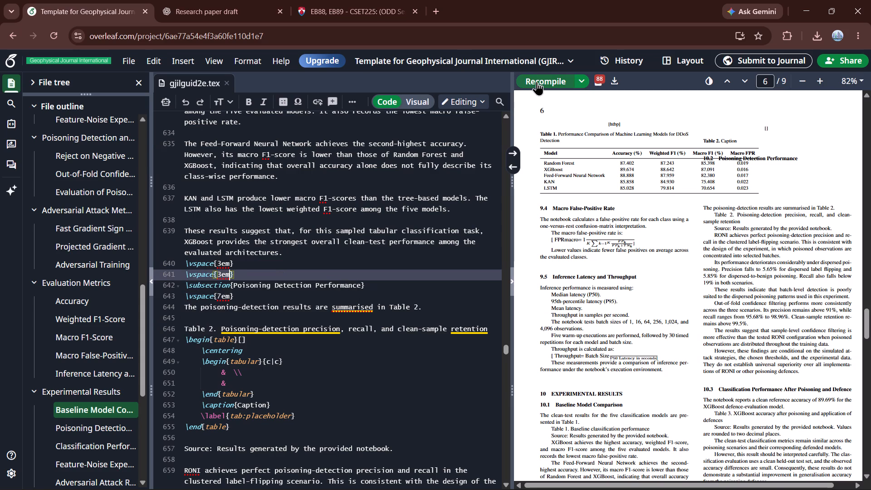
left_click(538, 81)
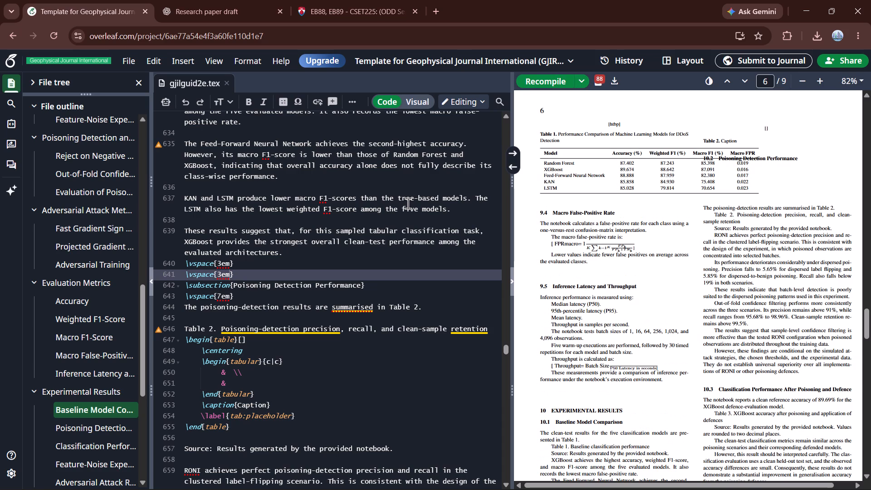
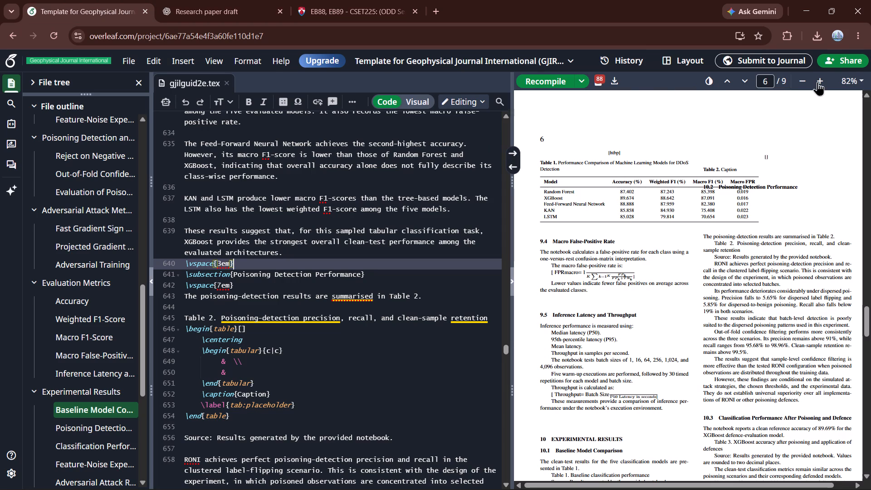
left_click(842, 61)
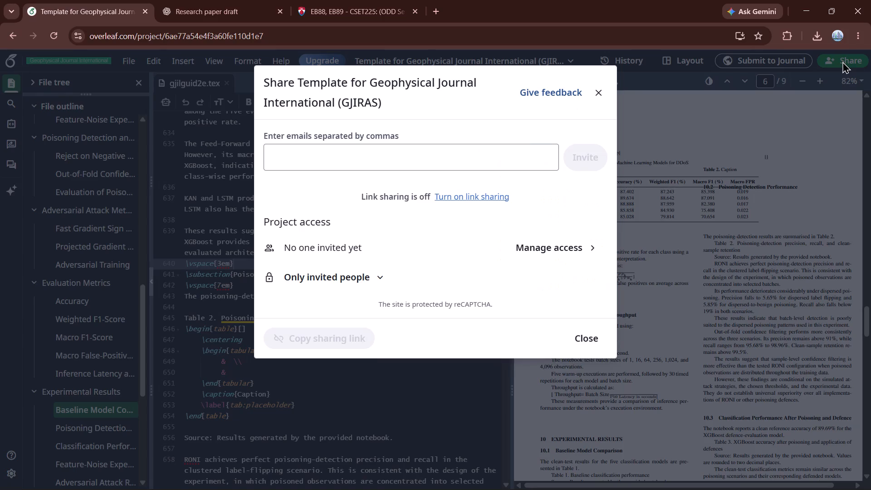
left_click(450, 154)
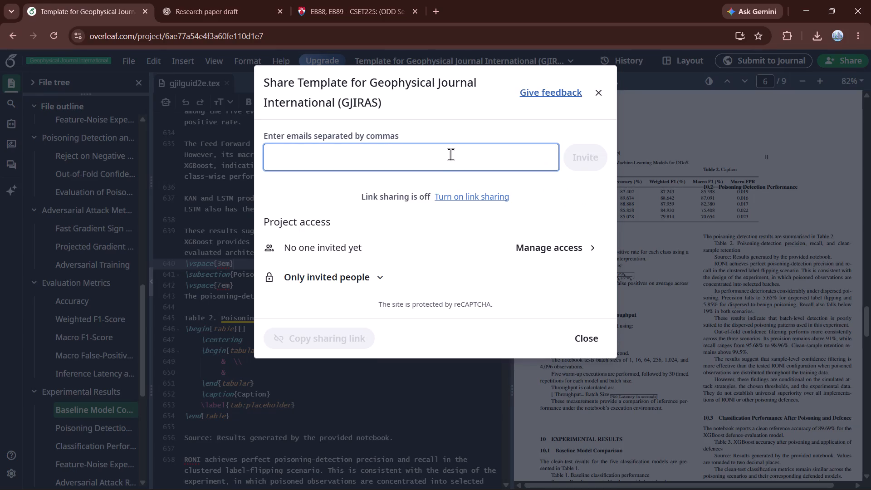
left_click(532, 245)
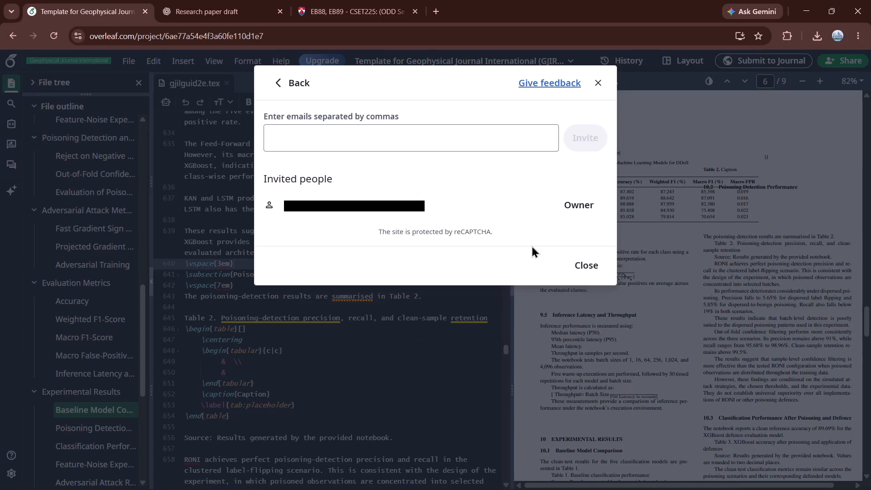
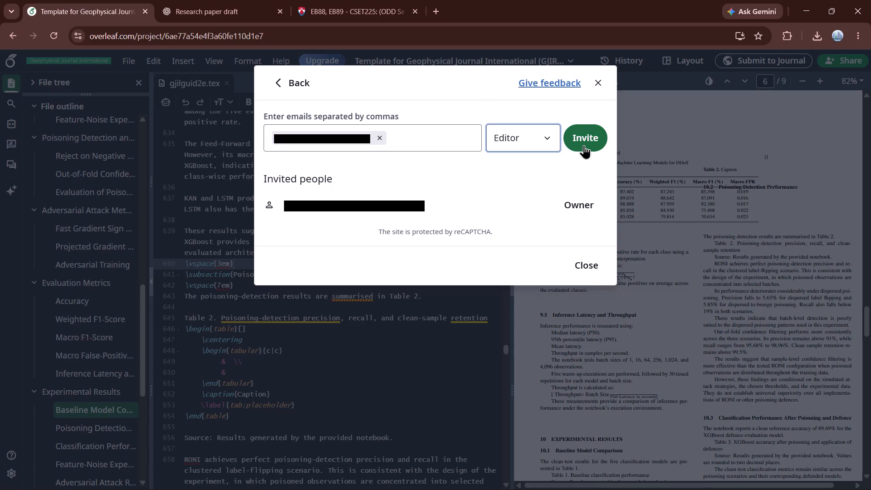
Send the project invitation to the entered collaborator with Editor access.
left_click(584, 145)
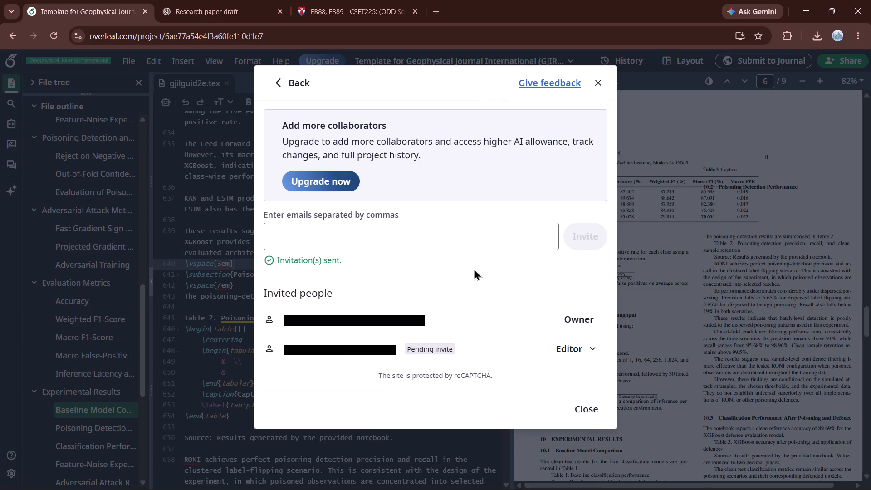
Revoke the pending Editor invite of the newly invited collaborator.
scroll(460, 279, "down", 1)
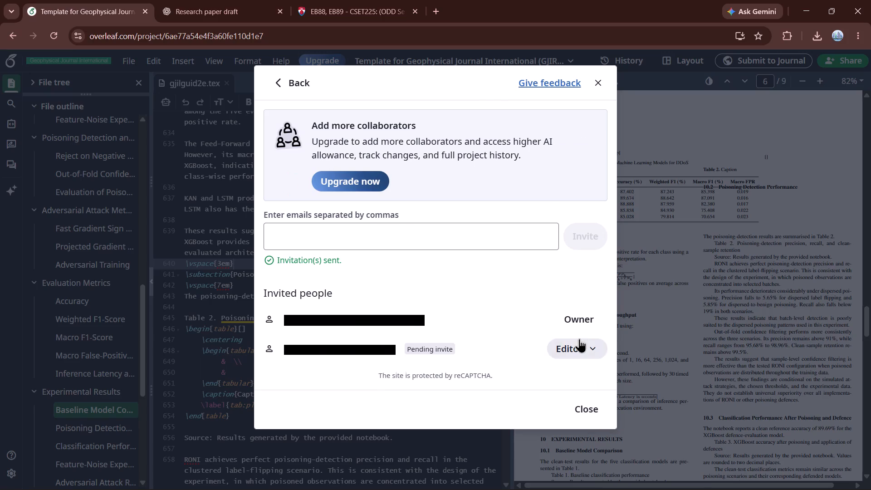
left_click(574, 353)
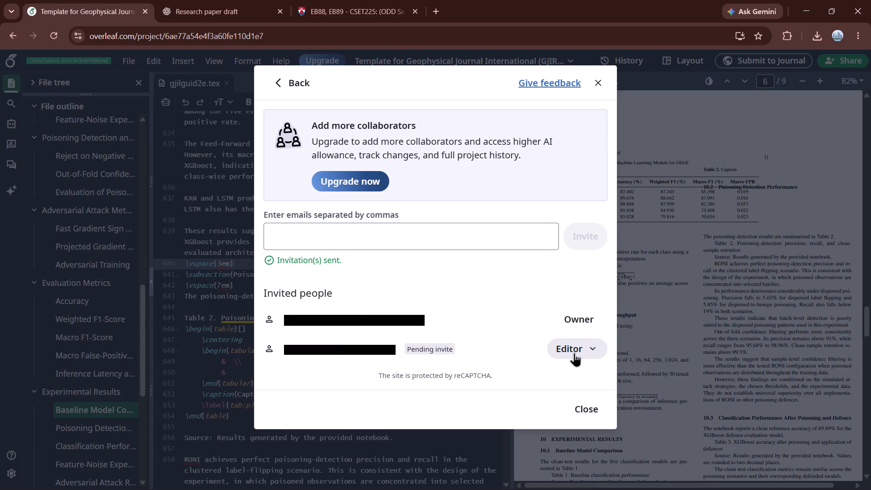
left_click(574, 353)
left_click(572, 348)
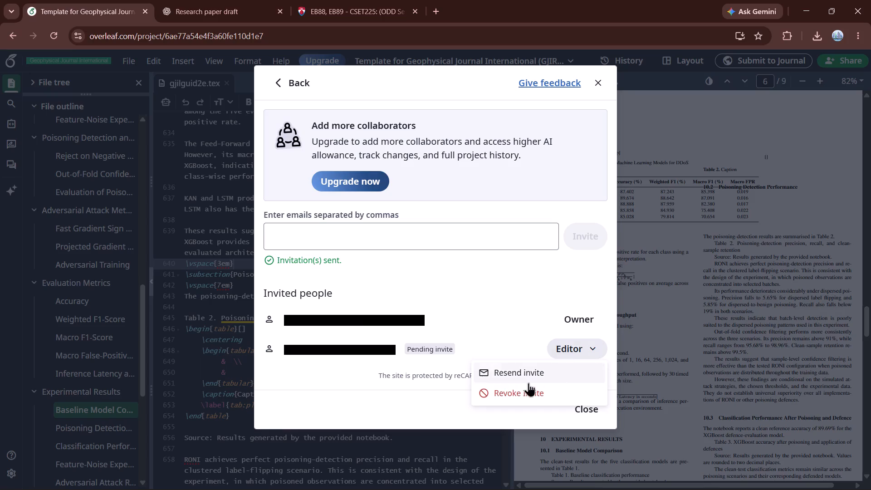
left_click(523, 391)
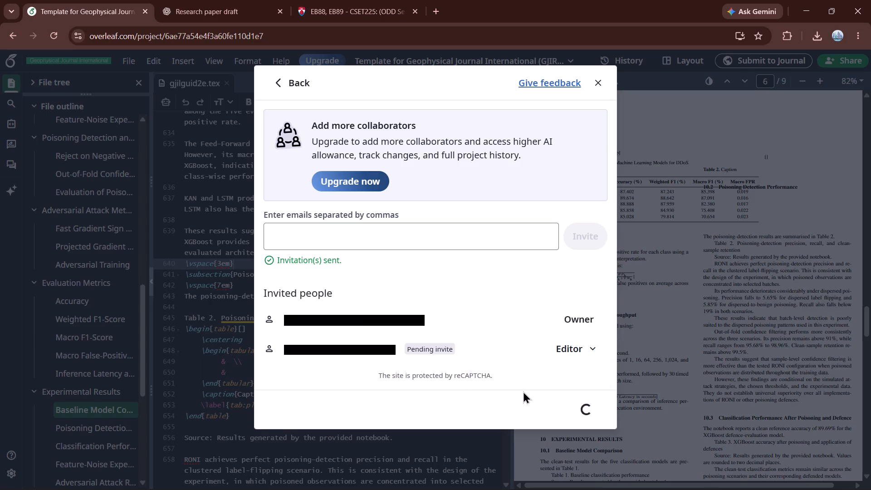
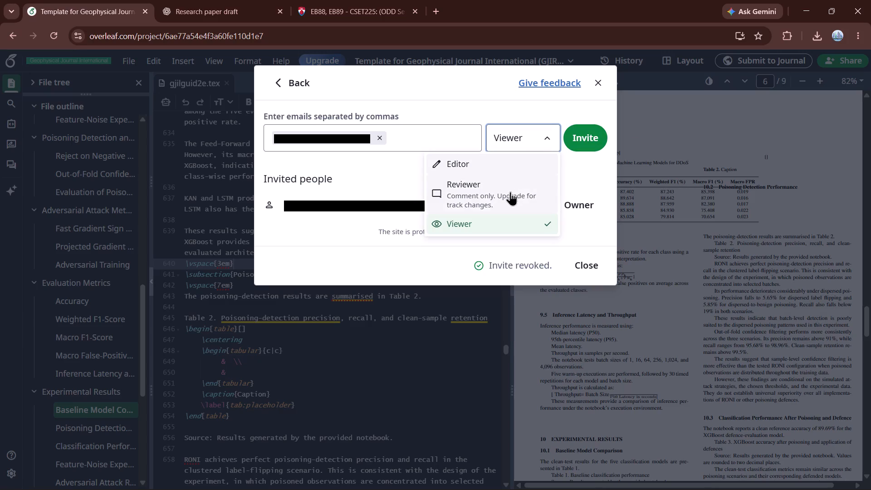
Open the access role choices for the collaborator entered in the project invitation.
left_click(537, 140)
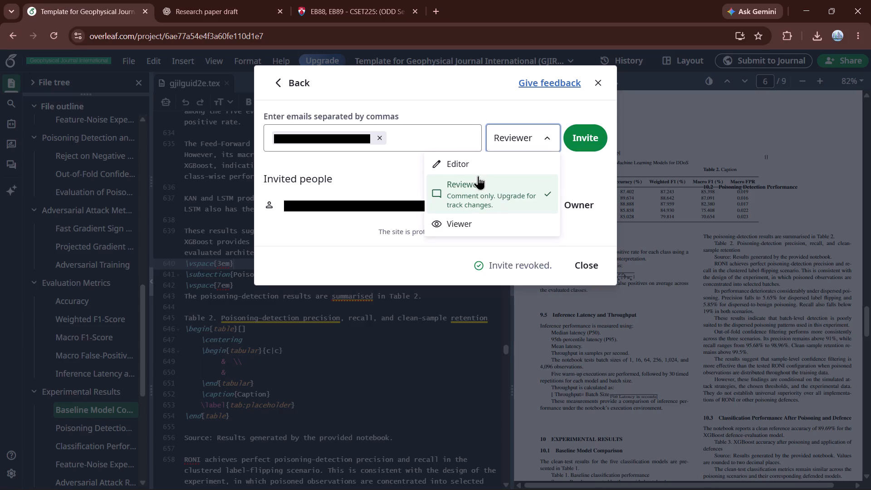
Send the project invitation to the entered collaborator with Editor access and close the sharing settings.
left_click(481, 169)
left_click(588, 135)
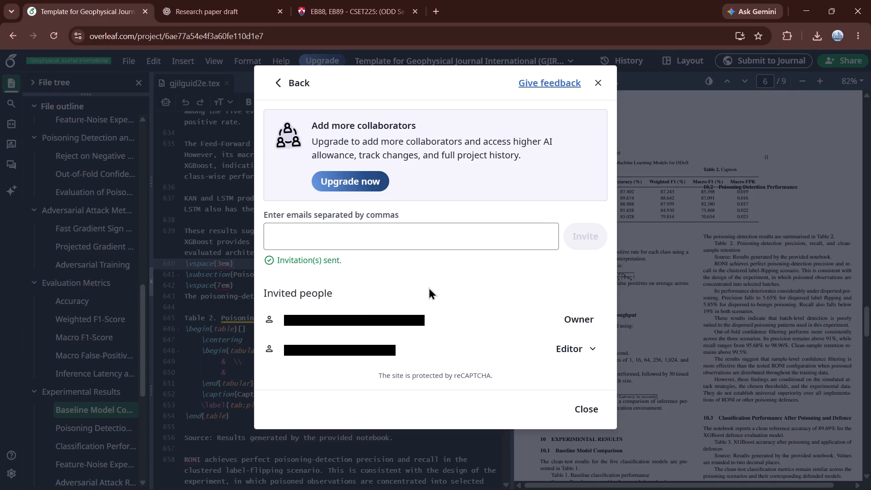
left_click(599, 83)
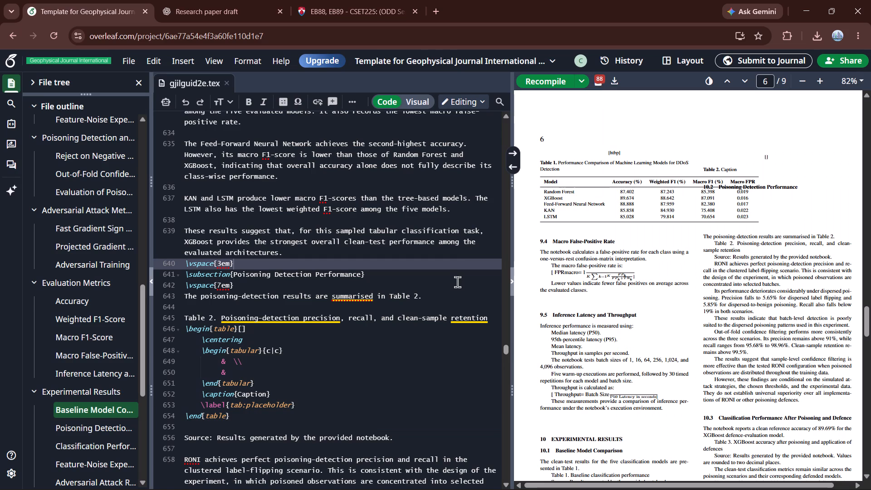
Look through the end of gjilguid2e.tex, from the appendices and acknowledgments to the bibliography and closing sections.
scroll(457, 282, "down", 20)
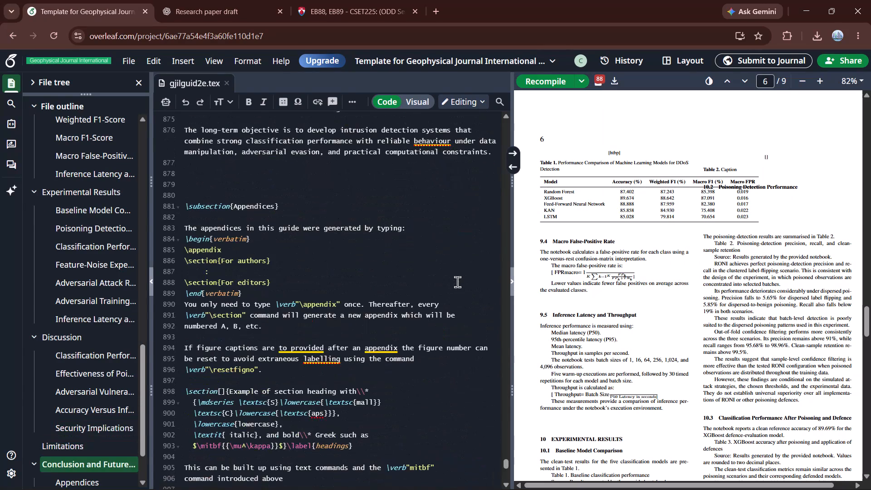
scroll(457, 282, "down", 1)
scroll(346, 292, "up", 6)
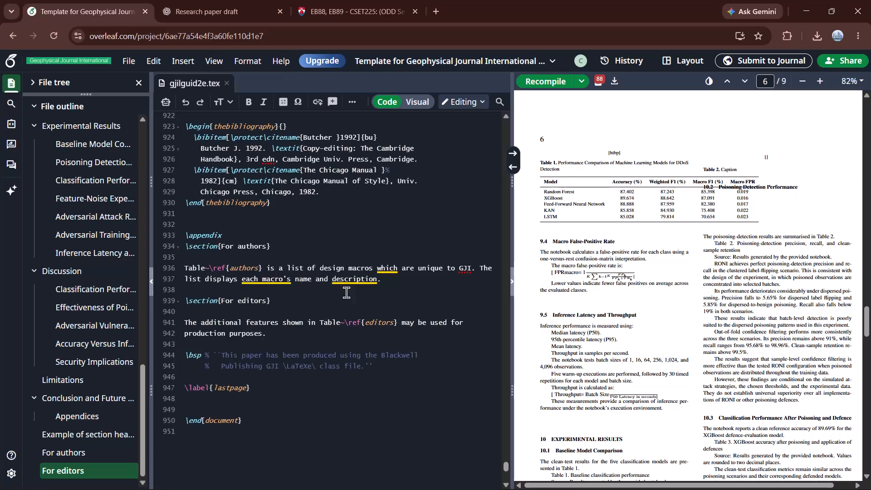
scroll(346, 292, "up", 1)
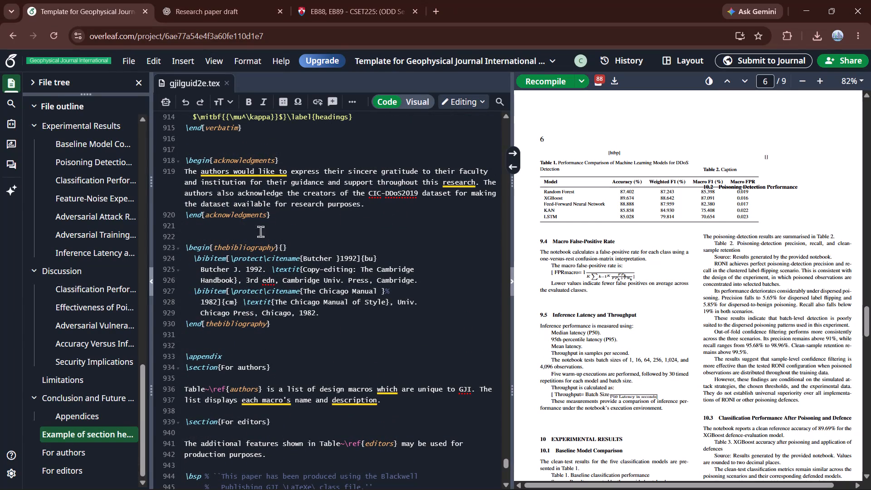
Open a new browser tab and begin entering an address starting with "w".
left_click(437, 3)
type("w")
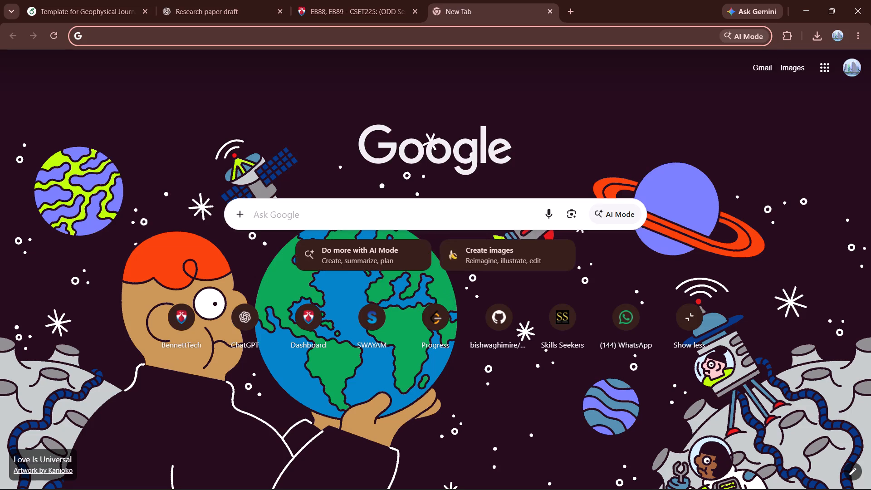
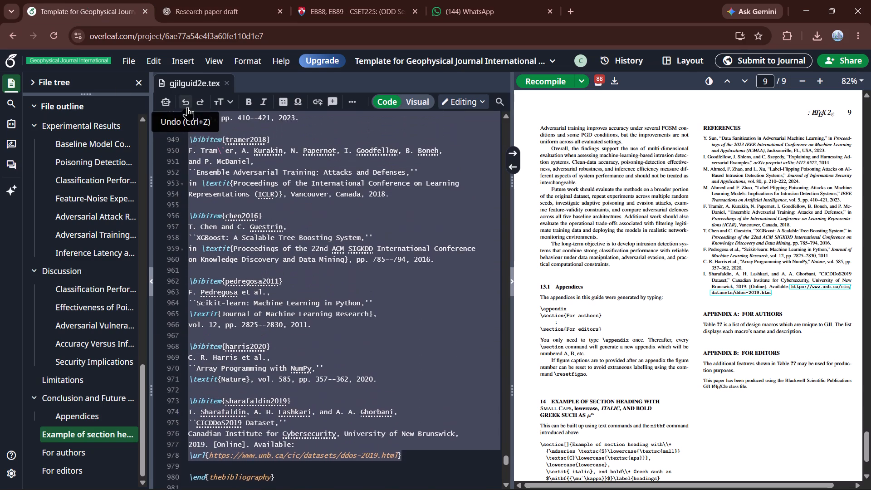
left_click_drag(187, 107, 198, 164)
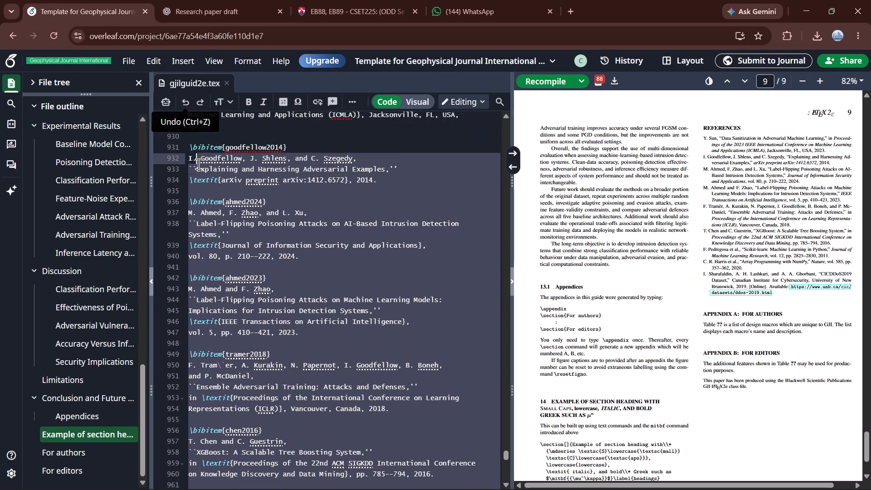
left_click_drag(198, 164, 200, 247)
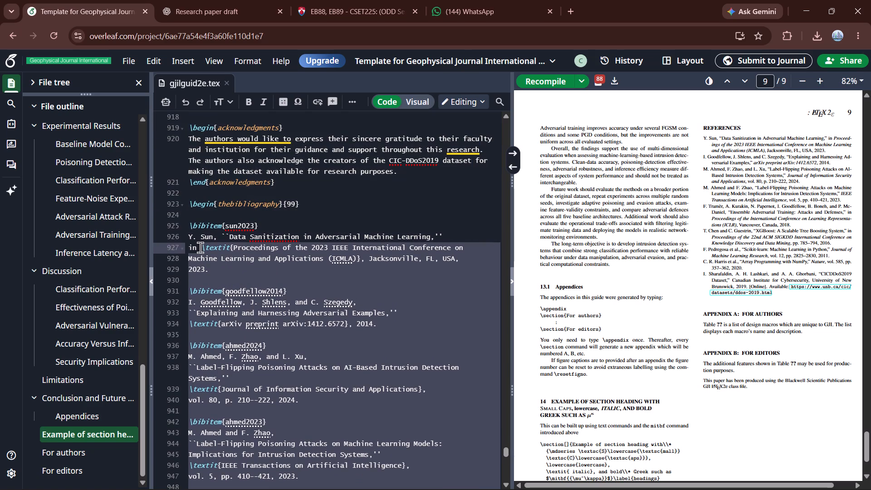
left_click_drag(200, 247, 189, 226)
key("BackSpace")
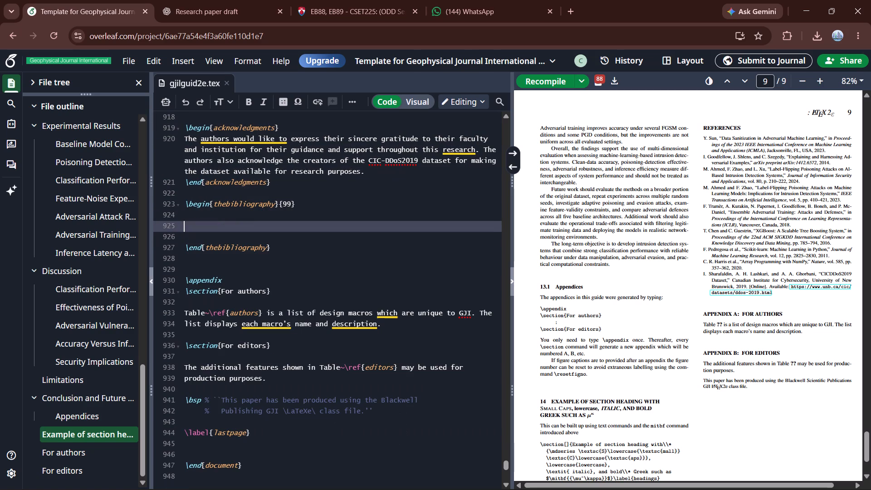
key("ctrl+v")
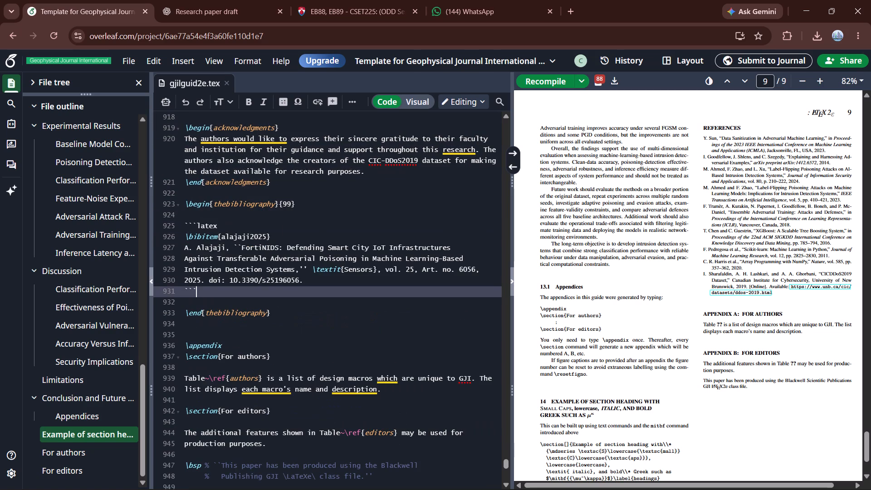
Delete the stray code-fence lines around the pasted entry: ```latex before \bibitem{alajaji2025} and the closing ``` after the doi line.
left_click(226, 227)
key("BackSpace")
key("BackSpace")
key("BackSpace")
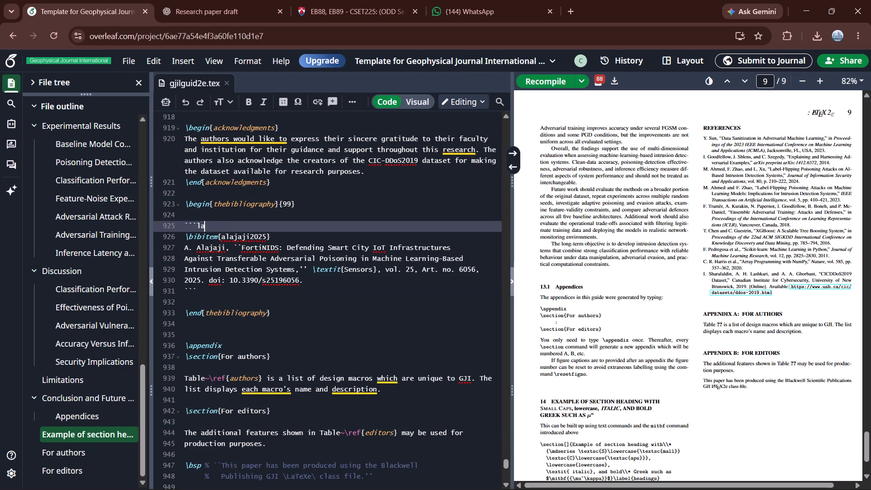
key("BackSpace")
key("BackSpace")
key("BackSpace")
key("BackSpace")
key("BackSpace")
key("BackSpace")
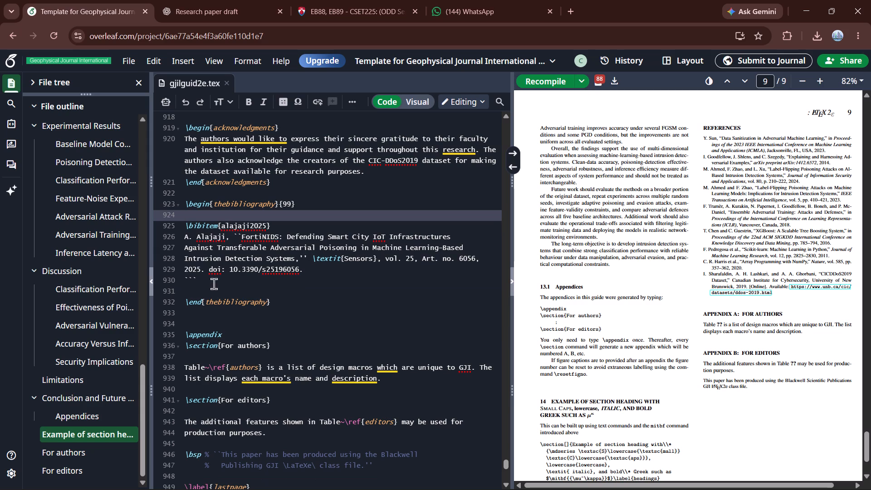
left_click(212, 282)
key("BackSpace")
key("BackSpace")
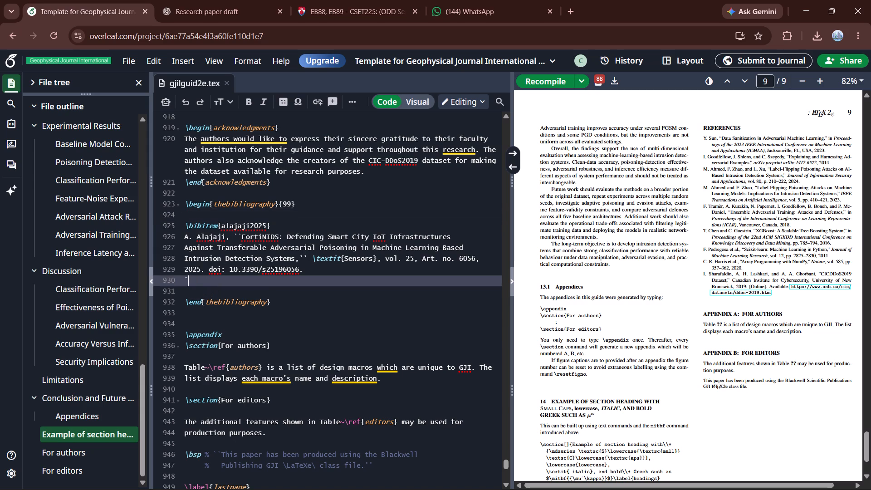
key("BackSpace")
key("BackSpace")
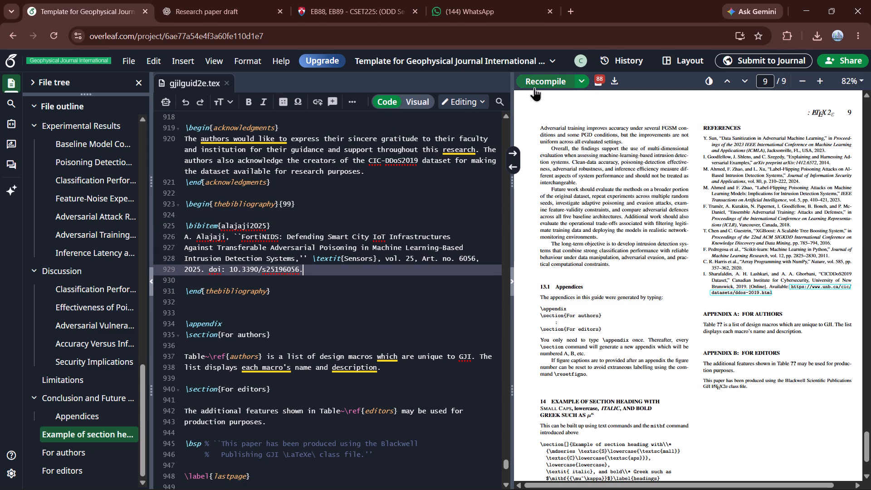
Recompile the paper with the single FortiNIDS reference.
left_click(536, 86)
Examine the acknowledgments, bibliography and appendix code around the new entry, along with the recompiled references.
scroll(348, 255, "down", 1)
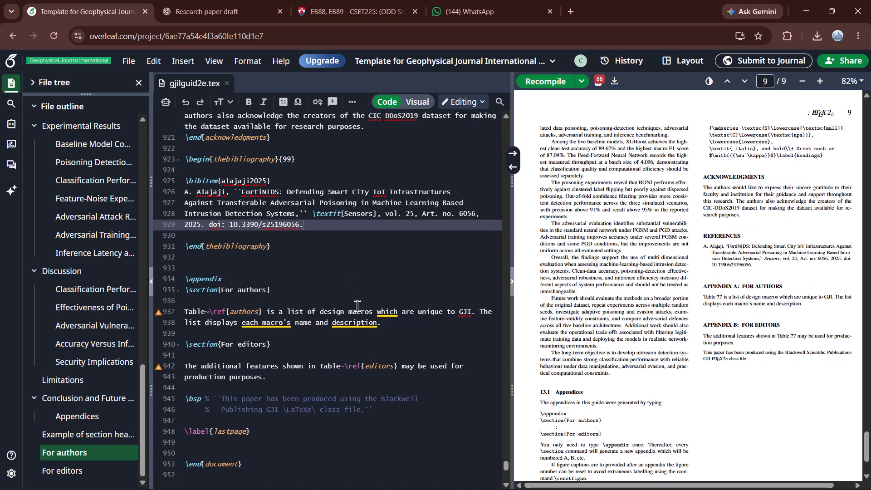
scroll(357, 305, "up", 1)
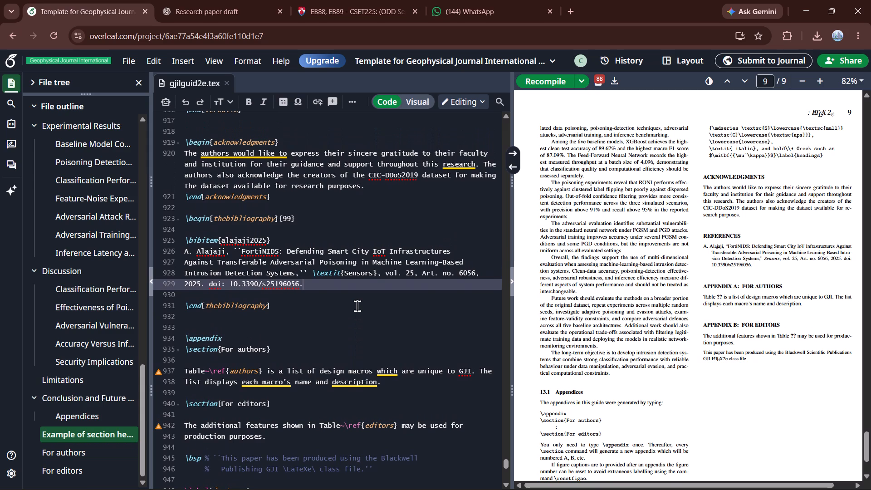
scroll(357, 305, "up", 3)
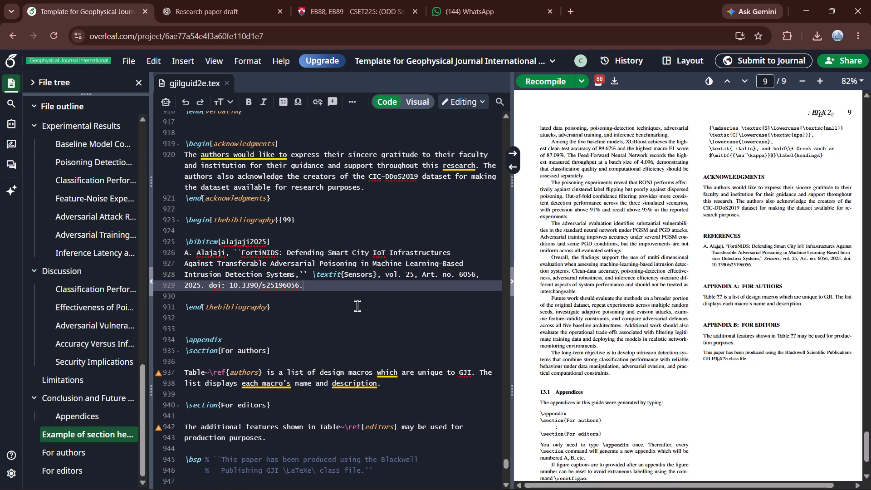
scroll(357, 305, "up", 1)
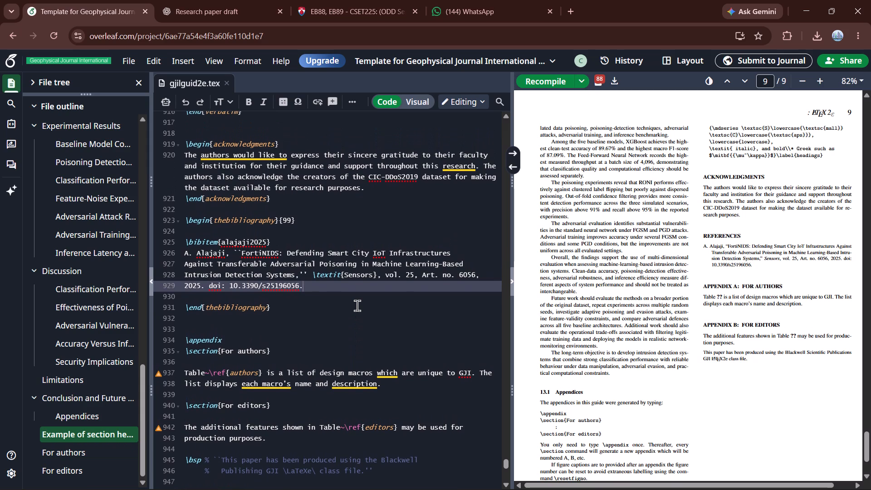
scroll(357, 305, "up", 5)
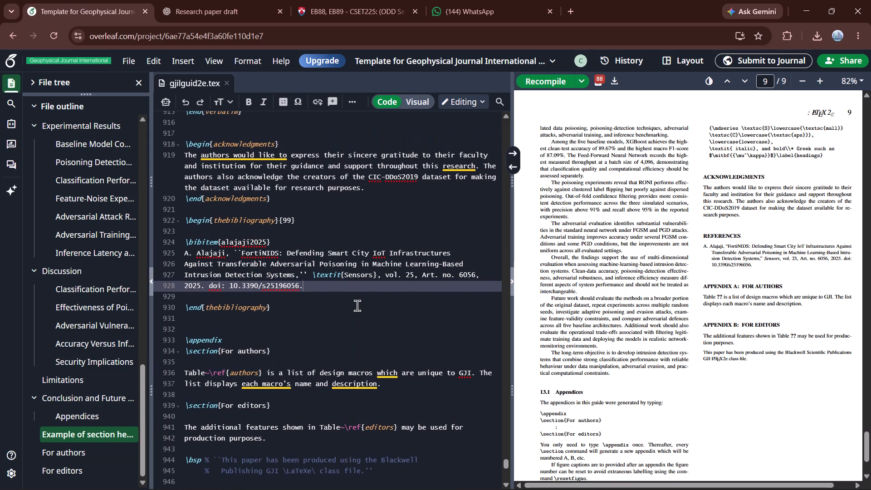
scroll(357, 305, "up", 1)
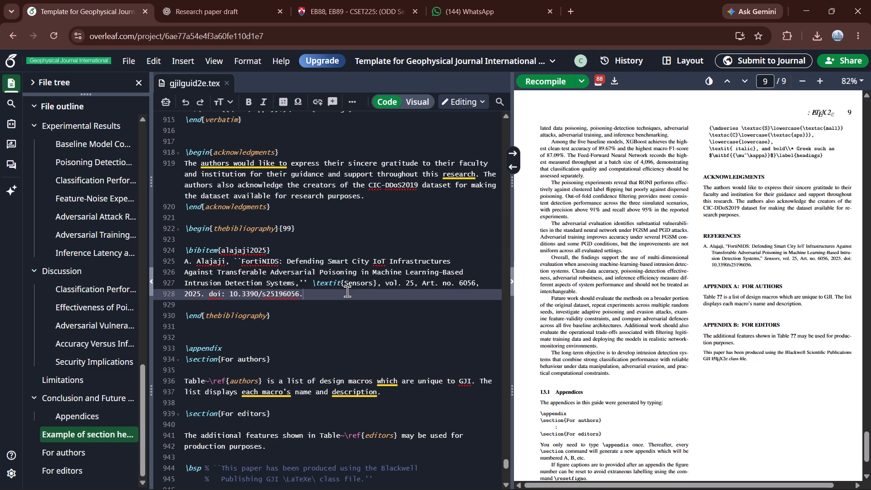
Examine the recompiled paper, checking the tables and results on page 6, the end of the source code, and the references page.
scroll(619, 274, "up", 5)
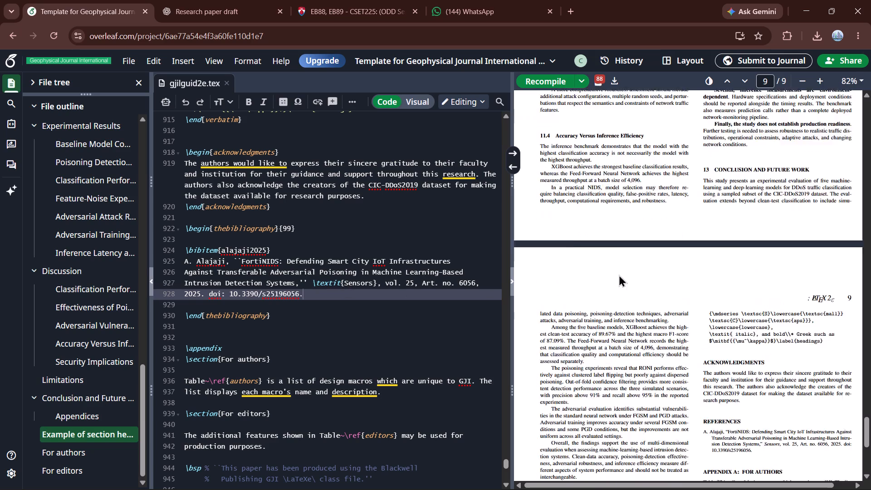
scroll(619, 274, "up", 7)
scroll(619, 274, "right", 1)
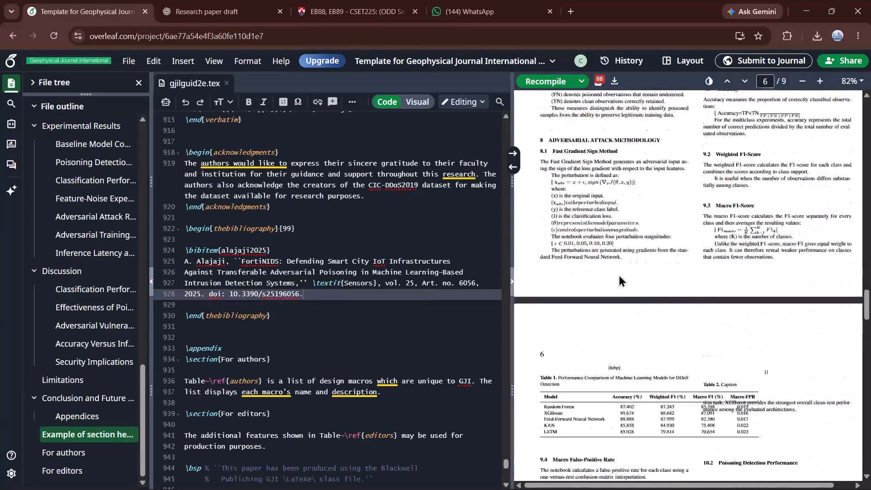
scroll(619, 274, "right", 2)
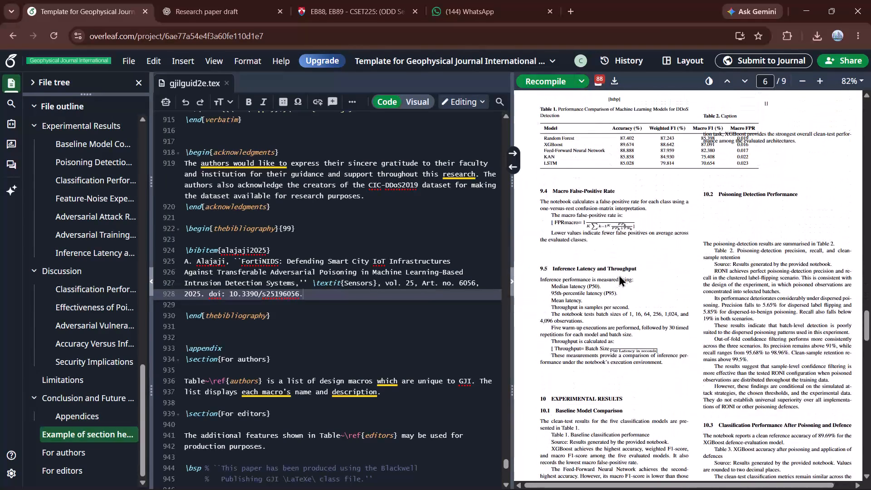
scroll(619, 274, "right", 1)
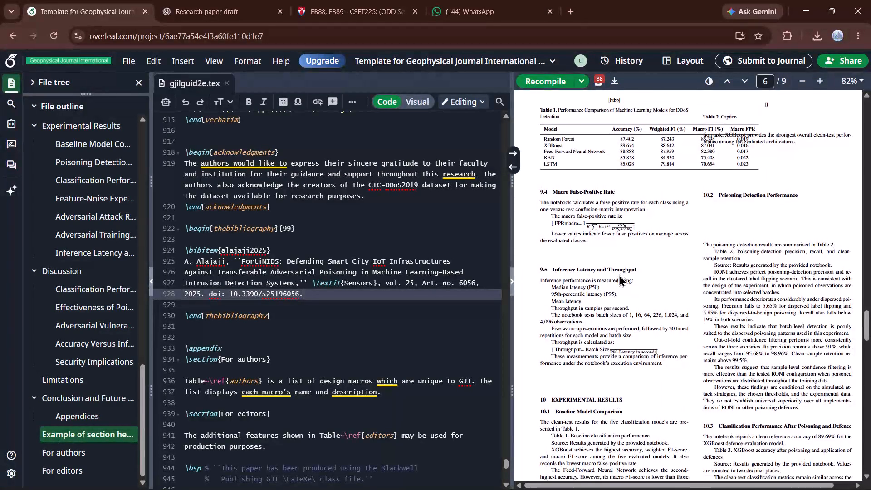
scroll(619, 274, "right", 1)
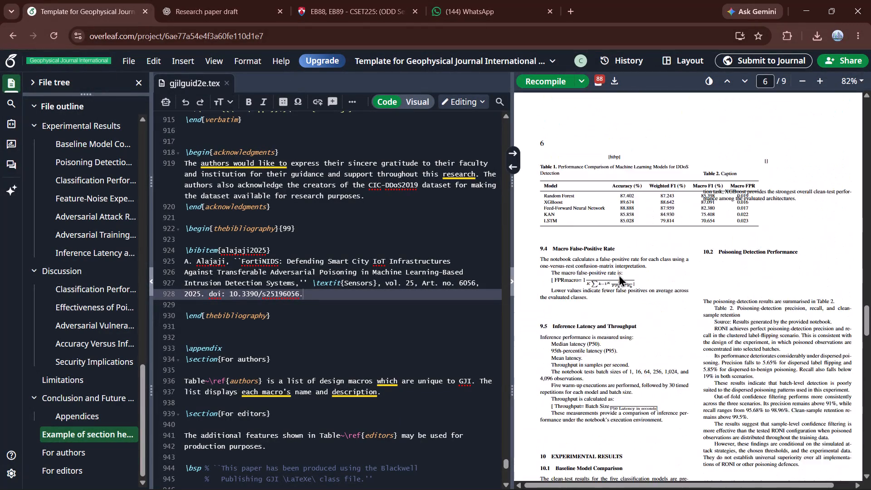
scroll(619, 274, "right", 1)
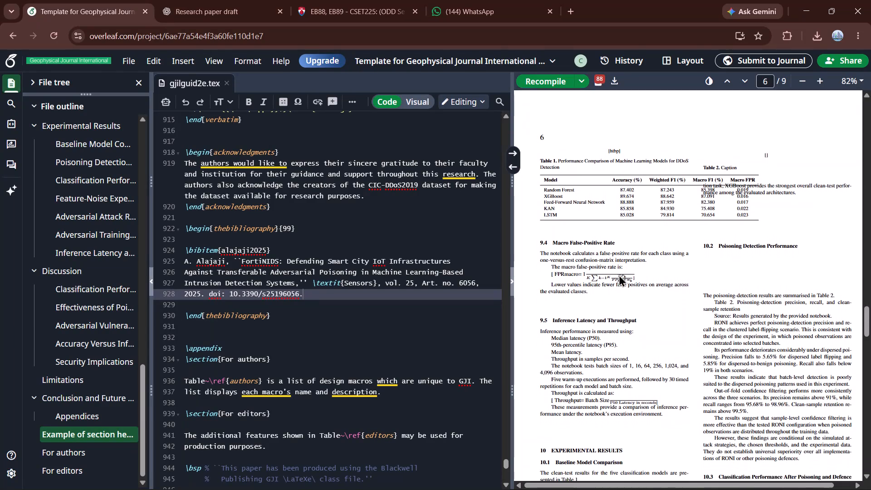
scroll(619, 274, "right", 2)
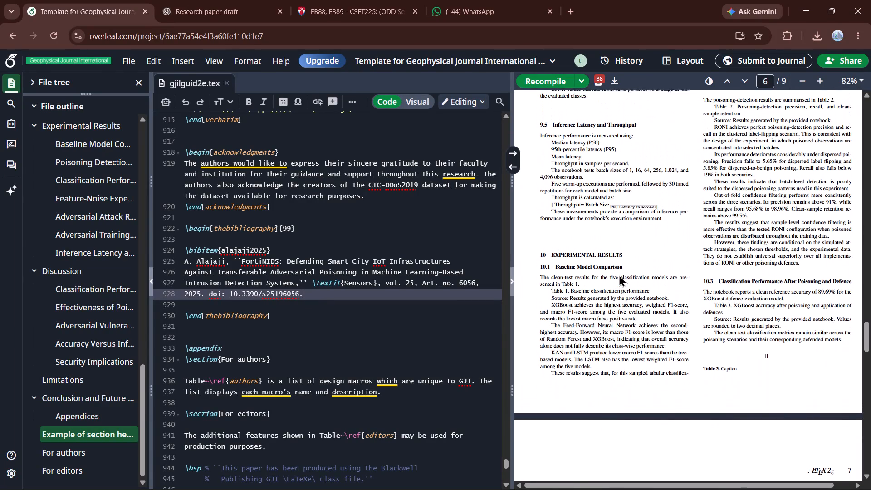
scroll(619, 274, "right", 1)
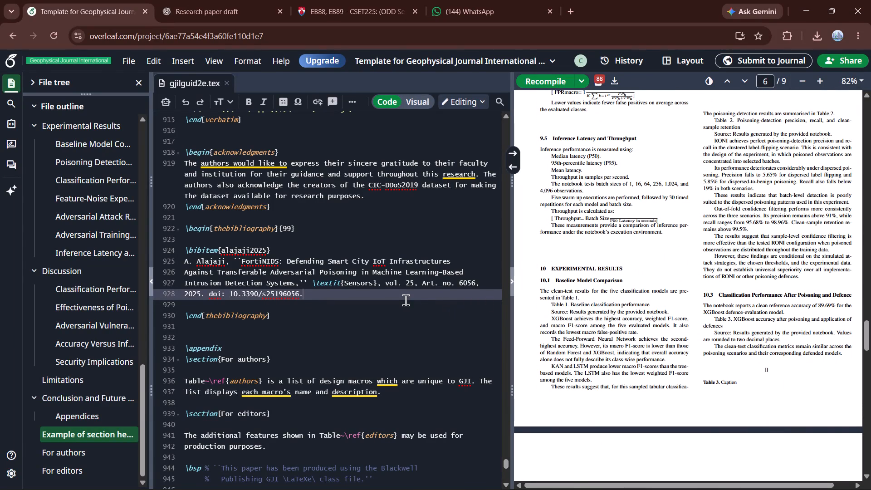
scroll(406, 300, "right", 1)
scroll(406, 300, "up", 3)
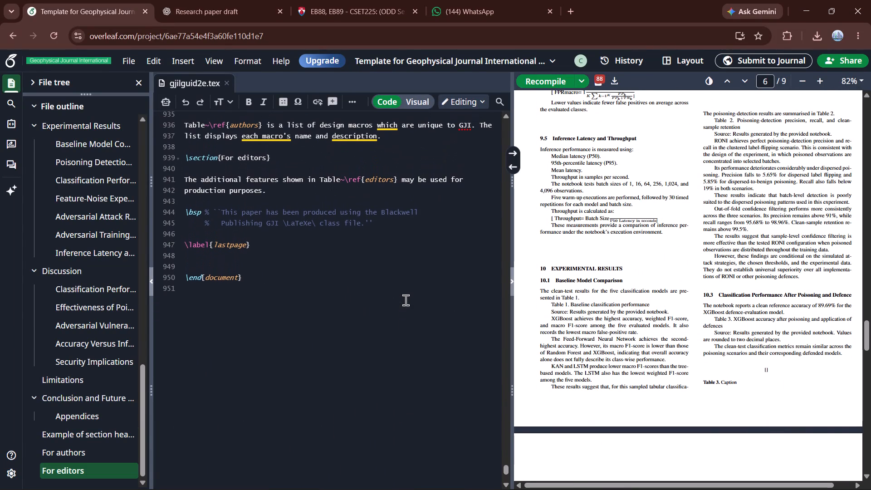
scroll(685, 282, "down", 7)
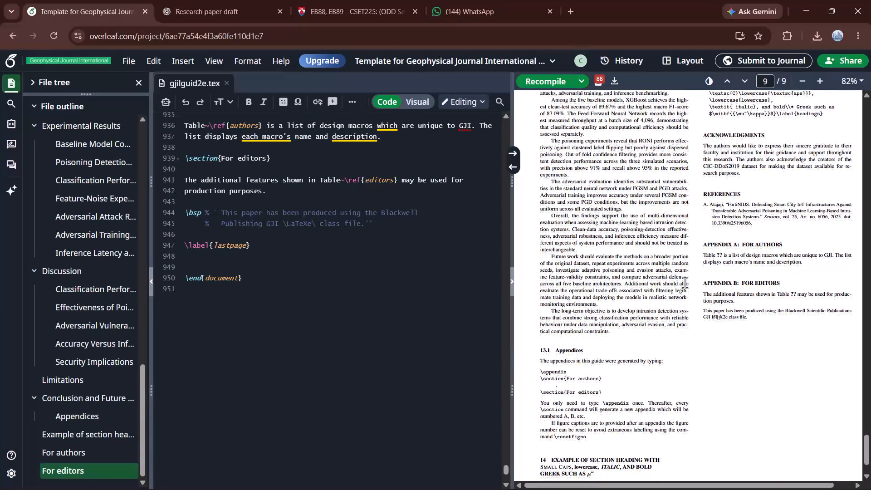
Delete the code from \appendix through the \section{For editors} heading after the bibliography, and recompile the paper.
scroll(685, 282, "down", 1)
scroll(454, 303, "up", 1)
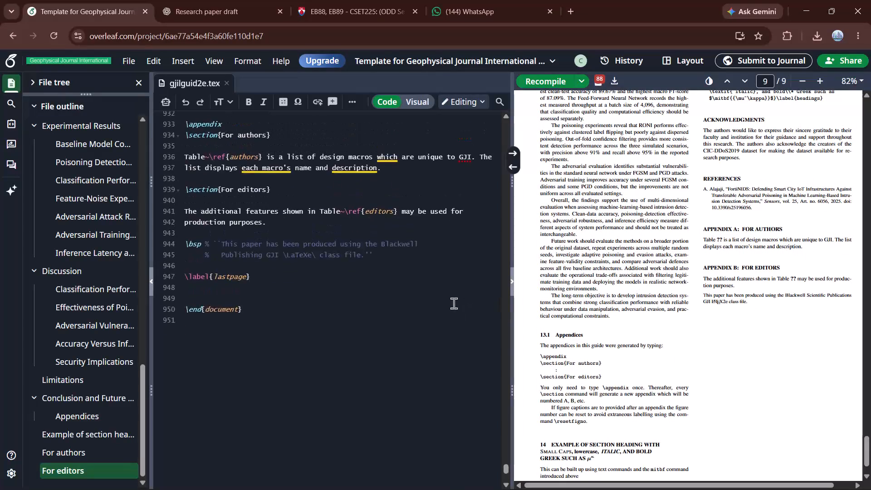
scroll(454, 303, "up", 2)
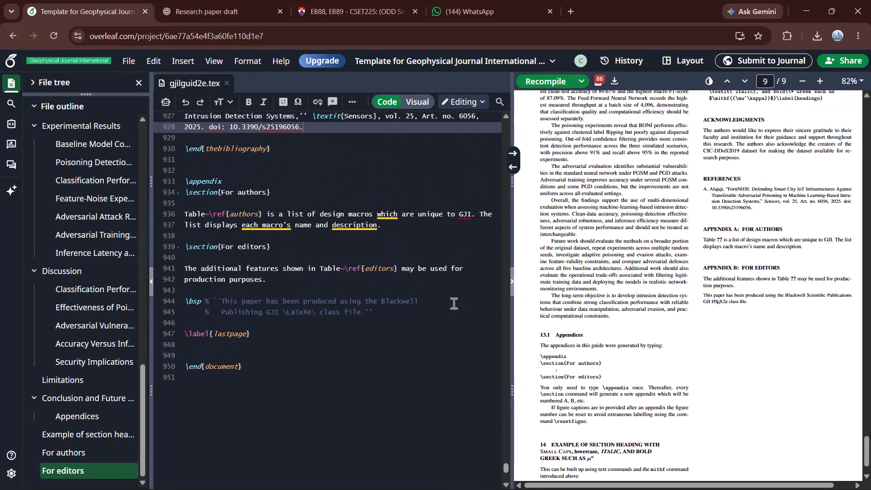
scroll(454, 303, "up", 1)
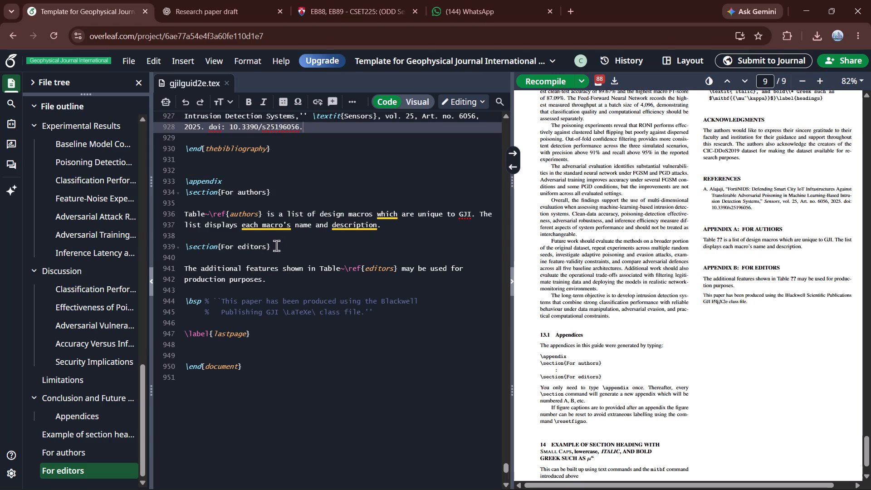
left_click_drag(276, 245, 183, 197)
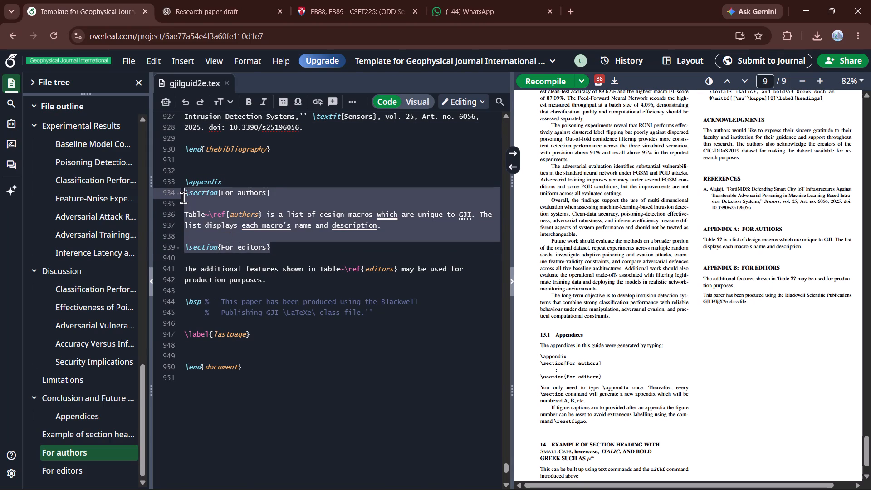
left_click_drag(183, 197, 184, 183)
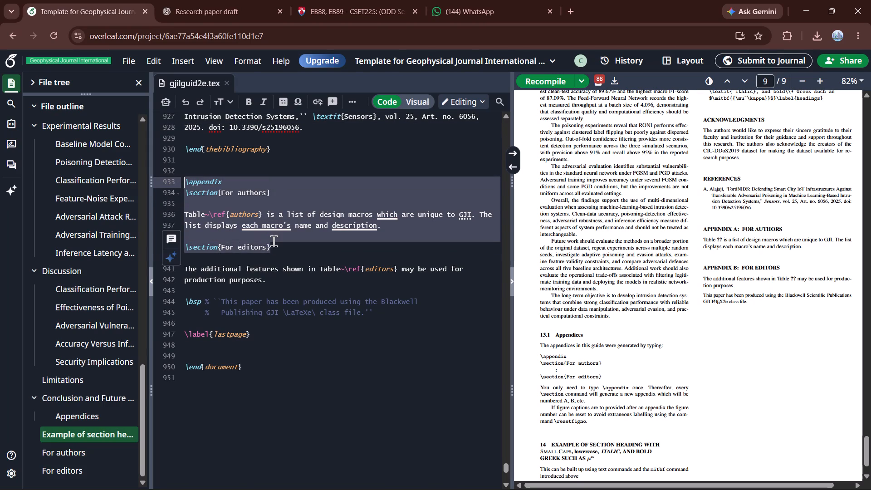
key("BackSpace")
key("BackSpace")
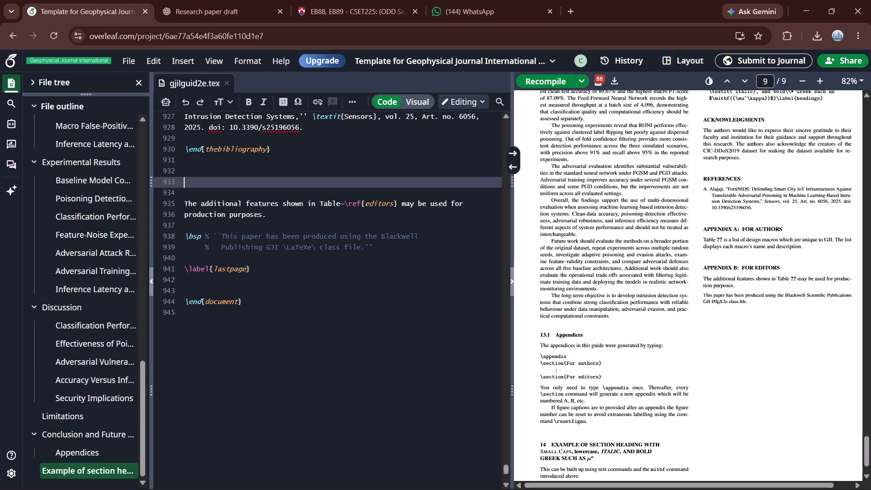
key("BackSpace")
left_click(553, 77)
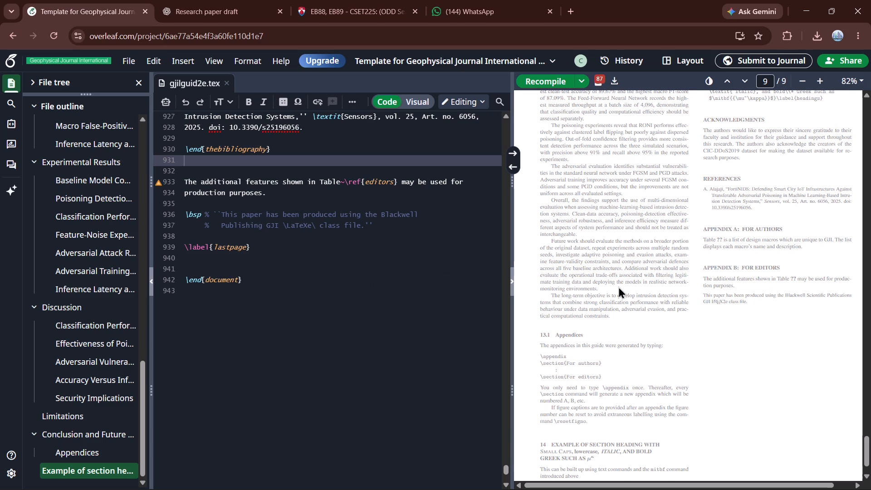
scroll(754, 262, "right", 1)
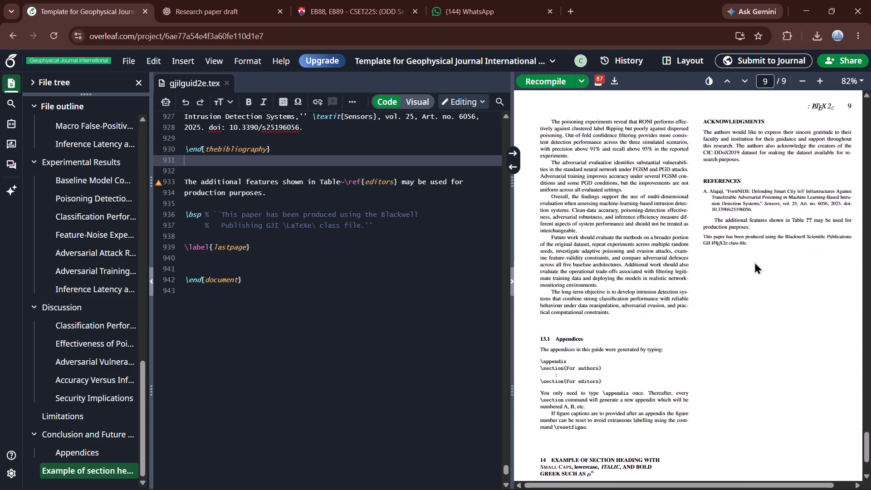
scroll(754, 262, "right", 1)
Delete the remaining "additional features" paragraph and the \bsp lines with their comment before \label{lastpage}, and recompile.
scroll(754, 262, "up", 1)
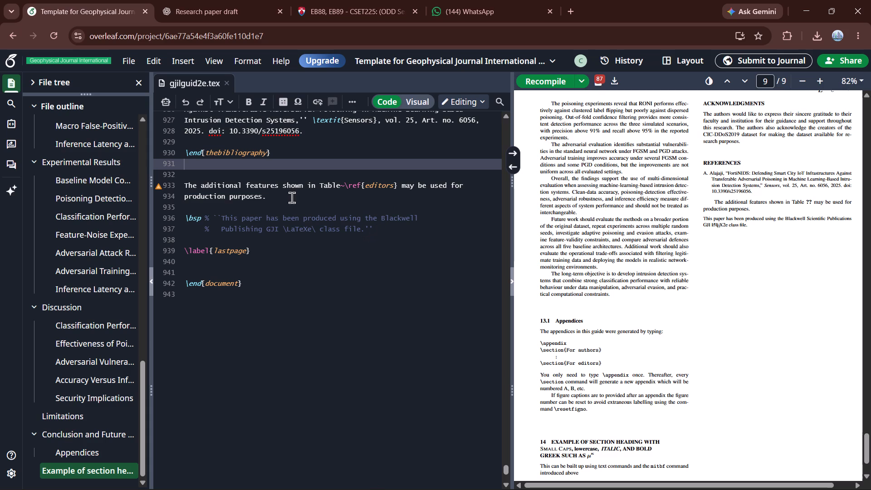
left_click_drag(382, 232, 222, 196)
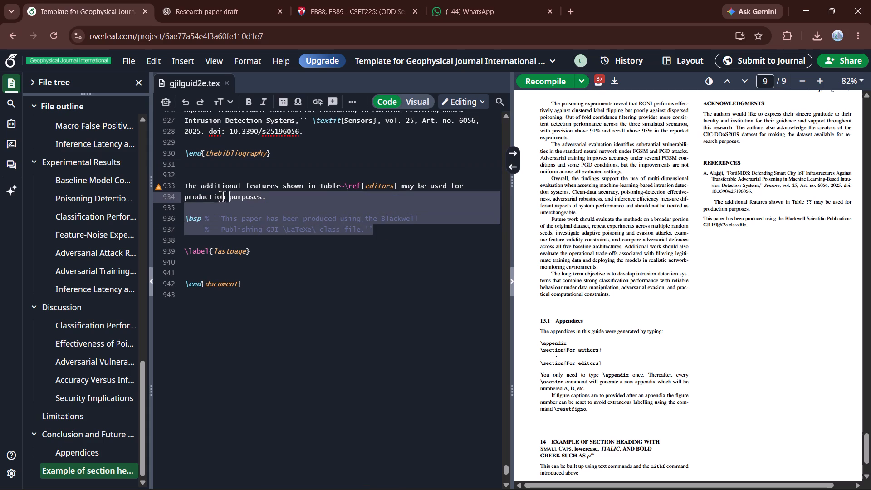
left_click_drag(222, 196, 185, 187)
key("BackSpace")
key("BackSpace")
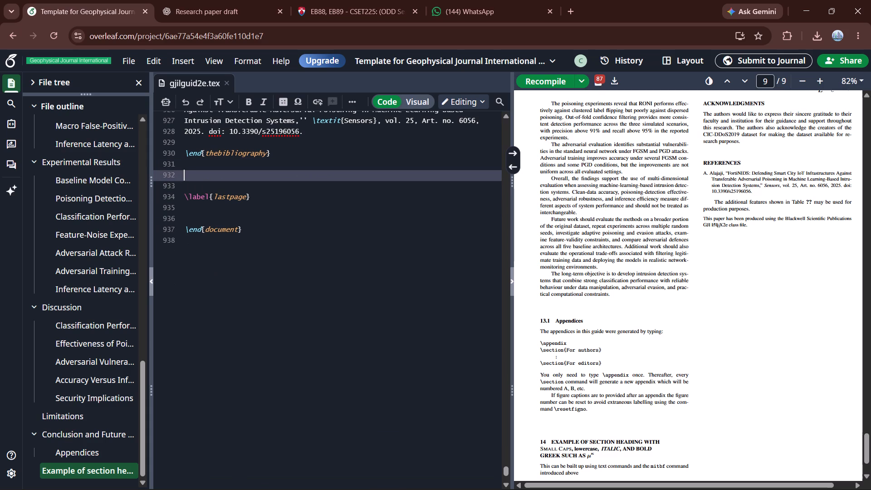
left_click(538, 78)
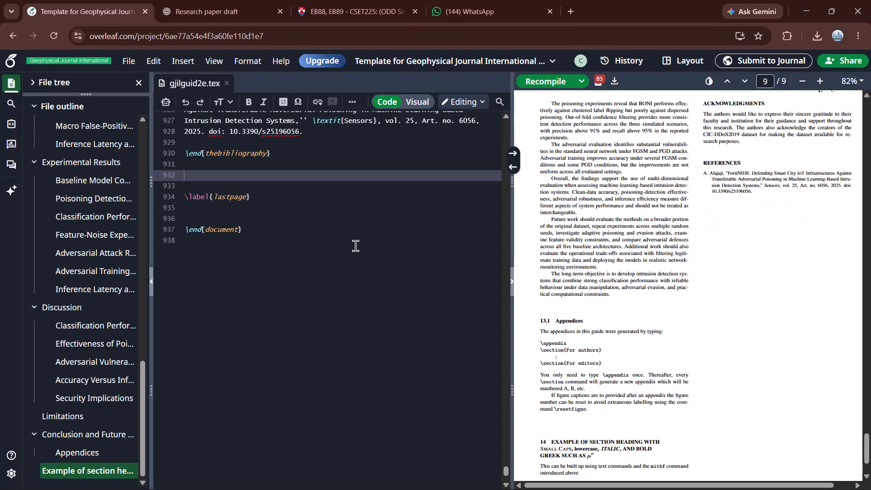
scroll(319, 285, "up", 1)
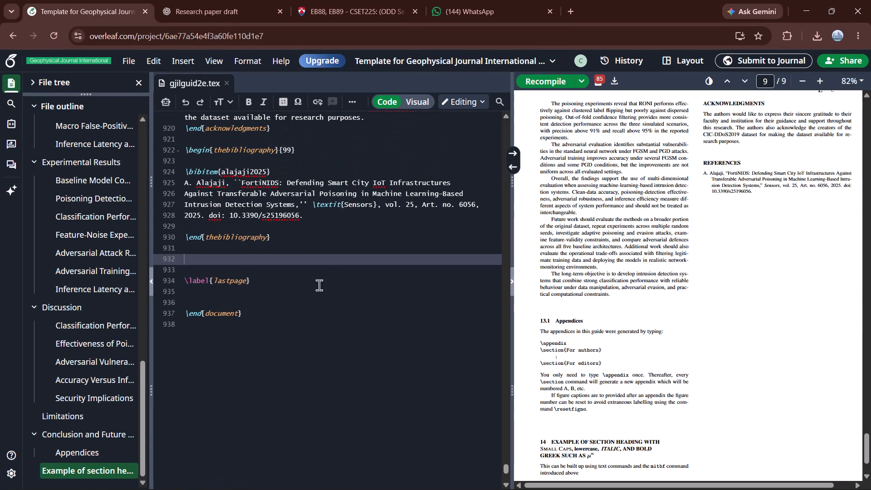
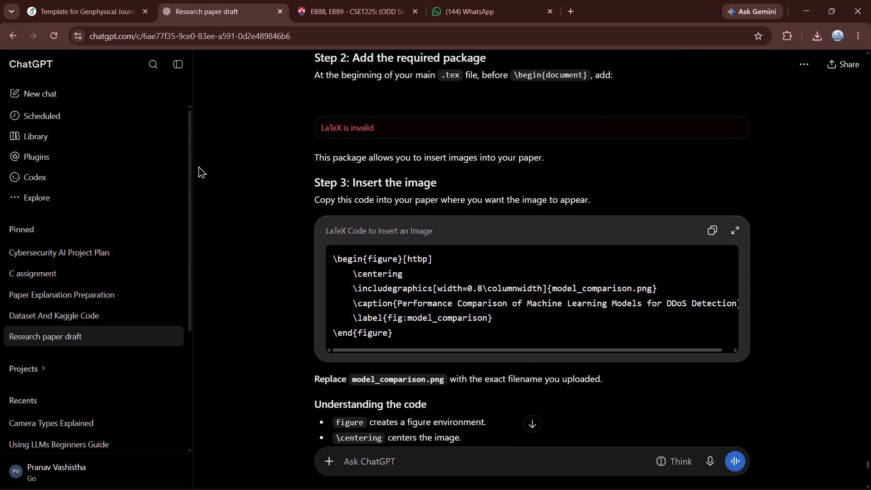
scroll(198, 166, "down", 1)
left_click(102, 7)
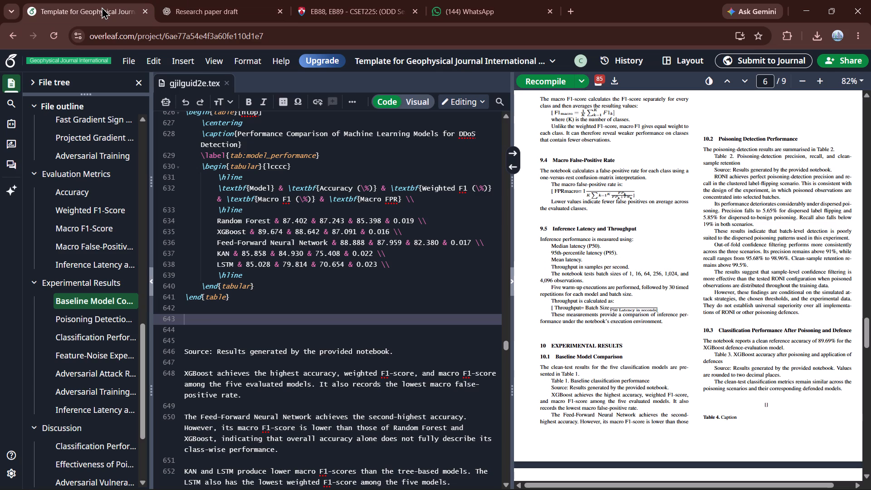
key("ctrl+v")
Remove the leftover Markdown code fences, including the "```latex" line, from around the pasted figure block.
scroll(210, 324, "down", 1)
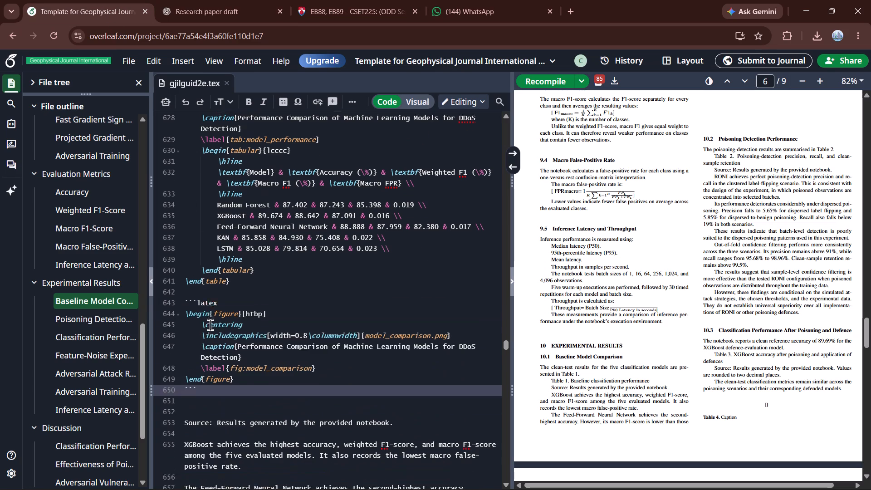
scroll(210, 324, "down", 1)
key("BackSpace")
key("BackSpace")
key("BackSpace")
key("BackSpace")
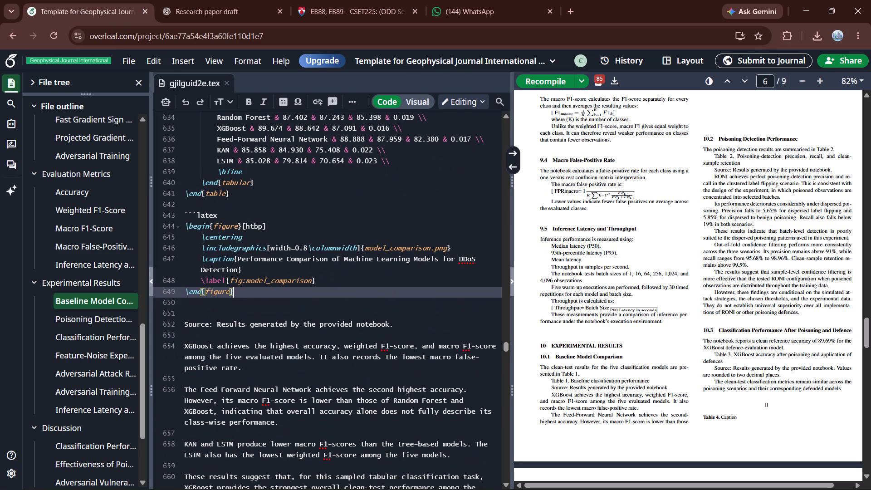
left_click(228, 216)
key("BackSpace")
key("BackSpace")
key("BackSpace")
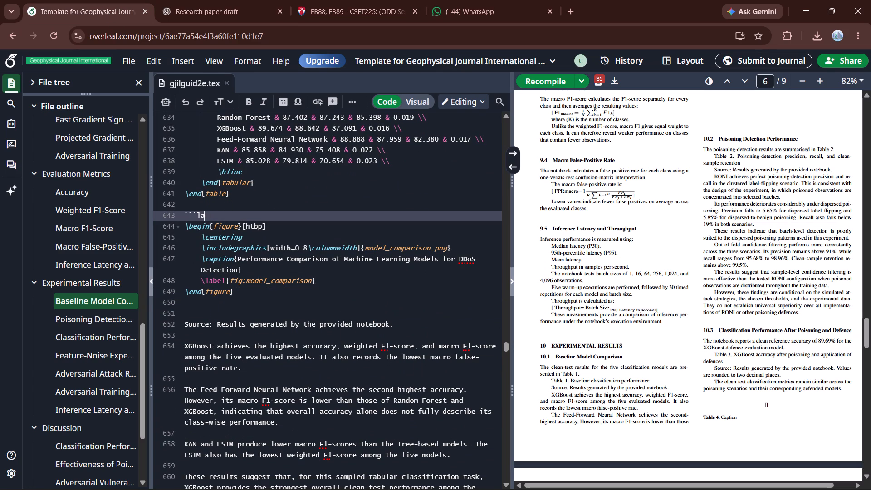
key("BackSpace")
key("BackSpace")
key("BackSpace")
key("BackSpace")
key("BackSpace")
key("BackSpace")
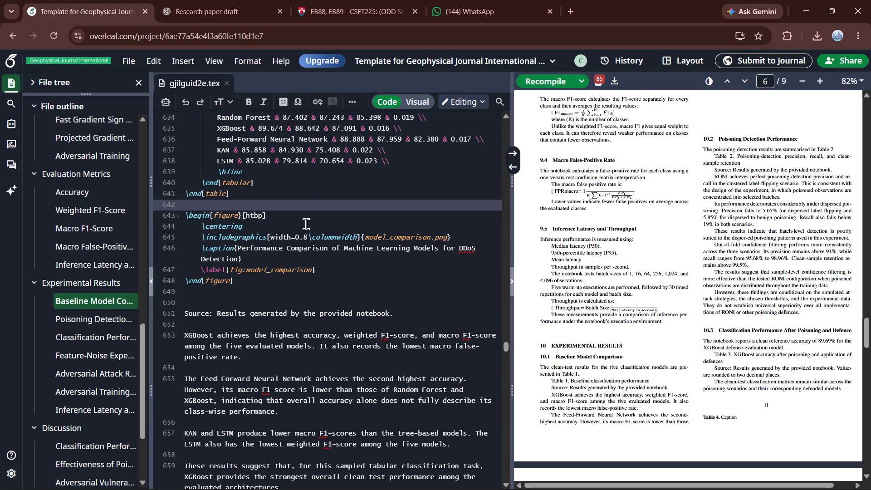
Replace the placeholder file name in the figure's \includegraphics command with Baseline Model.jpeg.
left_click(446, 239)
key("BackSpace")
key("BackSpace")
key("BackSpace")
key("BackSpace")
key("BackSpace")
key("BackSpace")
key("BackSpace")
key("BackSpace")
key("BackSpace")
key("BackSpace")
key("BackSpace")
key("BackSpace")
key("BackSpace")
key("BackSpace")
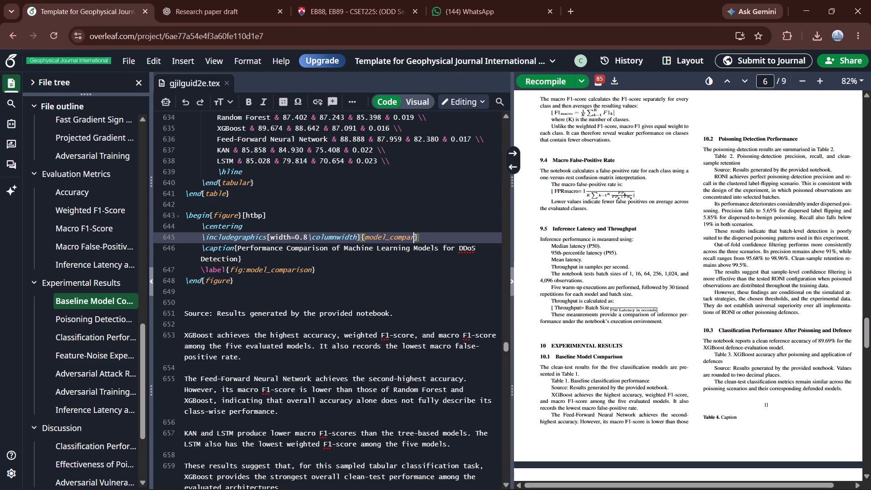
key("BackSpace")
key("BackSpace")
key("BackSpace")
key("BackSpace")
key("BackSpace")
key("BackSpace")
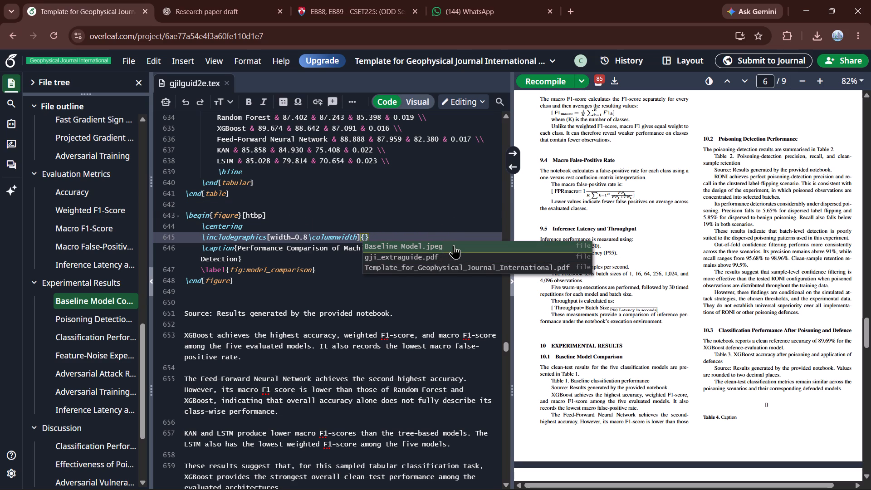
left_click(454, 245)
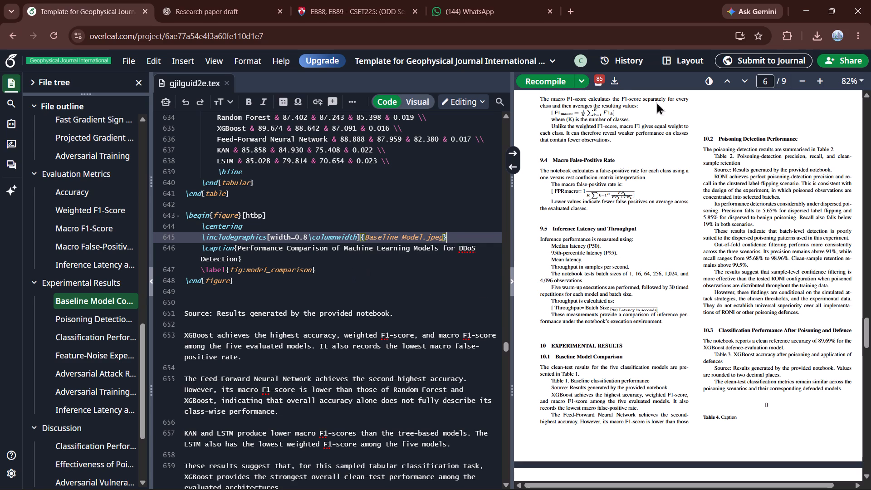
Recompile the paper and check the inserted figure and the model performance table in the PDF.
left_click(555, 80)
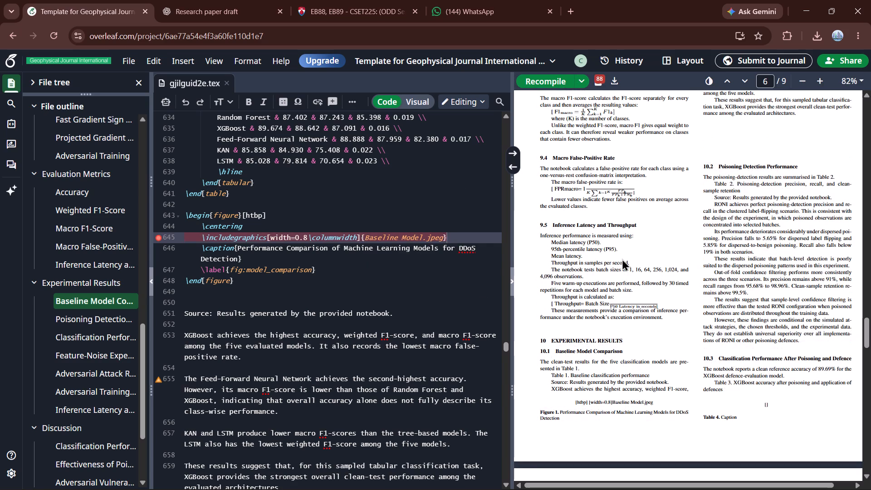
scroll(622, 259, "up", 1)
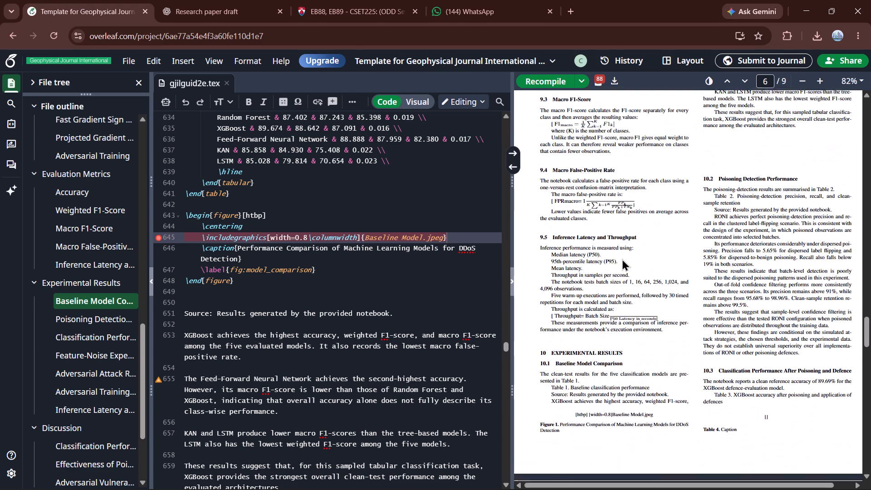
scroll(622, 259, "up", 1)
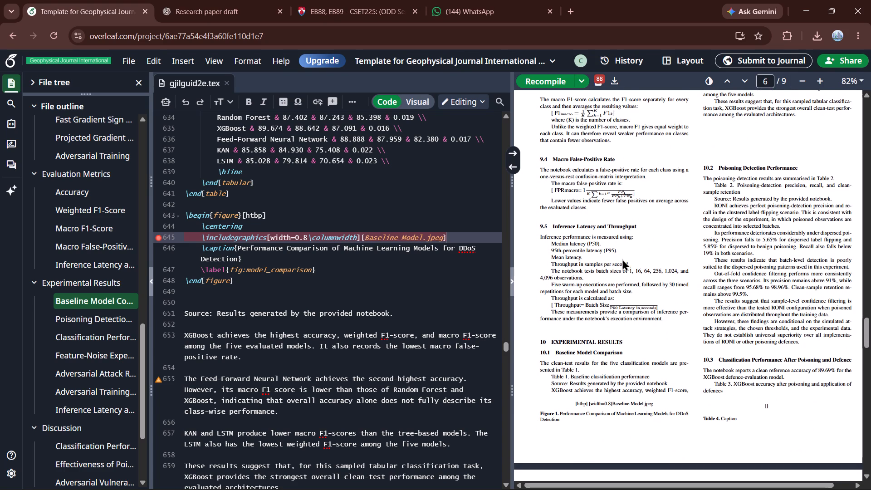
scroll(622, 259, "up", 2)
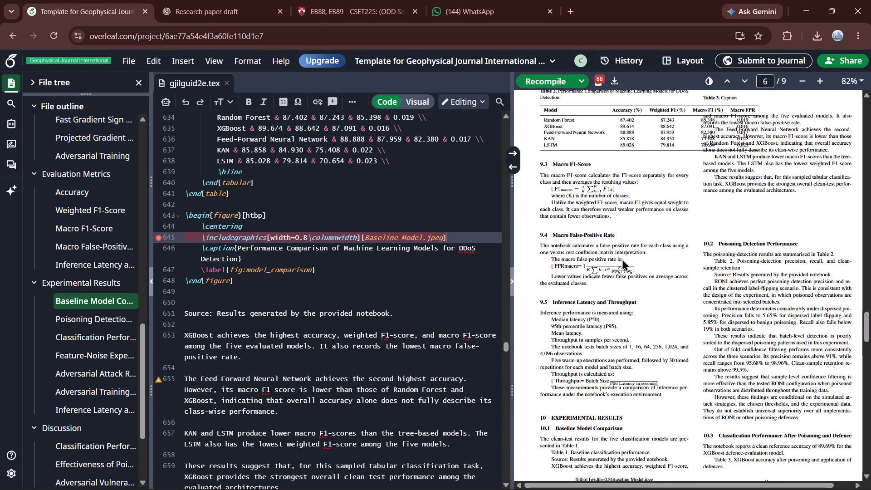
scroll(622, 259, "up", 1)
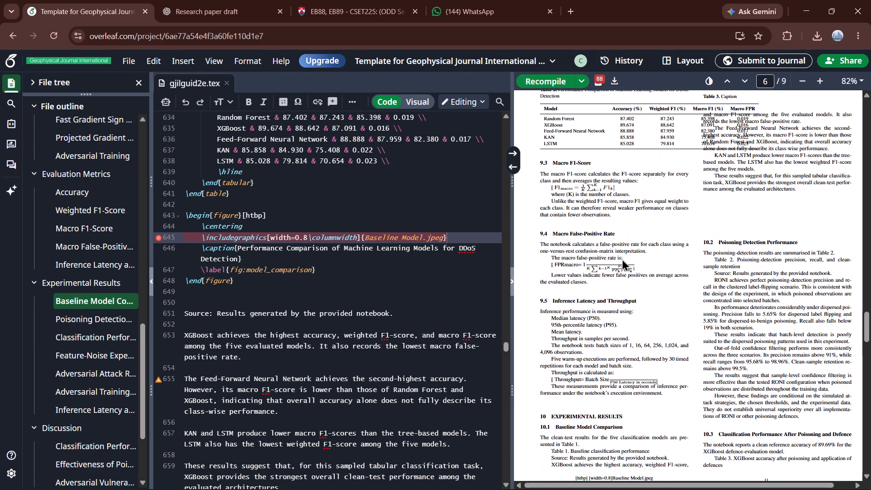
scroll(622, 259, "up", 1)
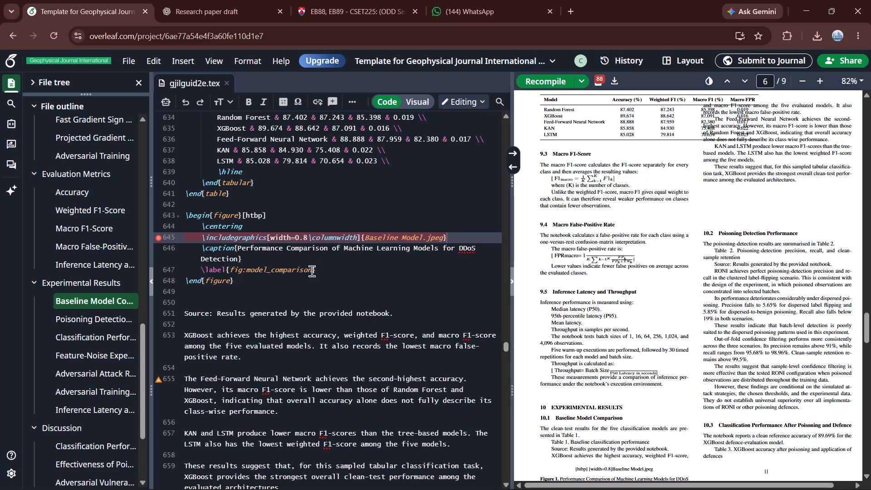
Change the figure's label to fig:Baseline Model.jpeg.
left_click(312, 271)
key("BackSpace")
key("BackSpace")
key("BackSpace")
key("BackSpace")
key("BackSpace")
key("BackSpace")
key("BackSpace")
key("BackSpace")
key("BackSpace")
key("BackSpace")
key("BackSpace")
key("BackSpace")
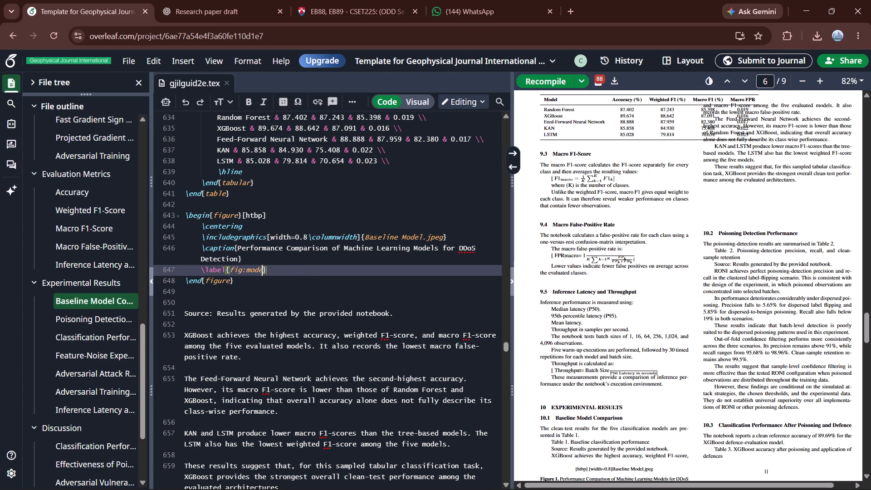
key("BackSpace")
key("BackSpace")
key("BackSpace")
key("BackSpace")
key("b")
key("BackSpace")
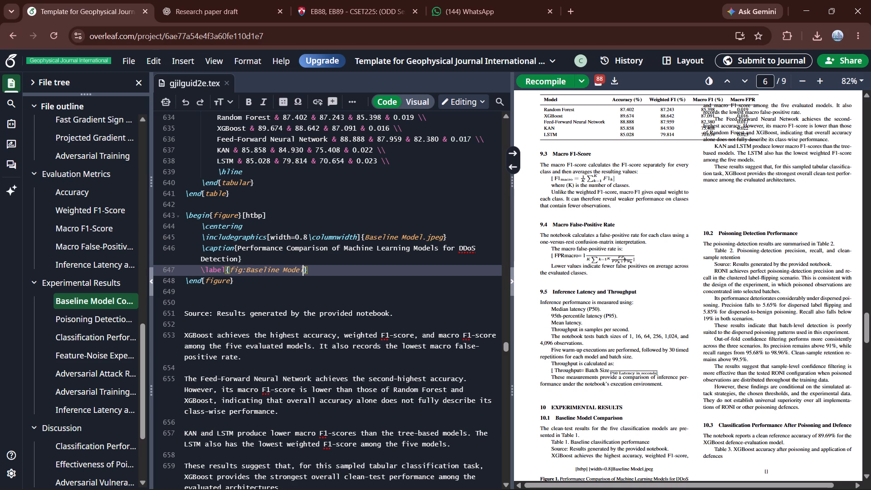
key("period")
type("jpeg")
Recompile the paper and compare the figure's source with its output on page 6 of the PDF.
left_click(544, 74)
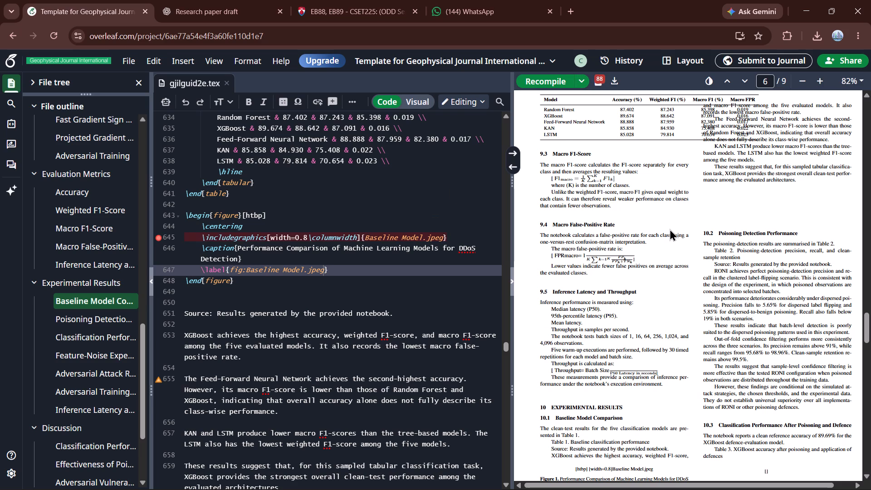
scroll(670, 229, "down", 6)
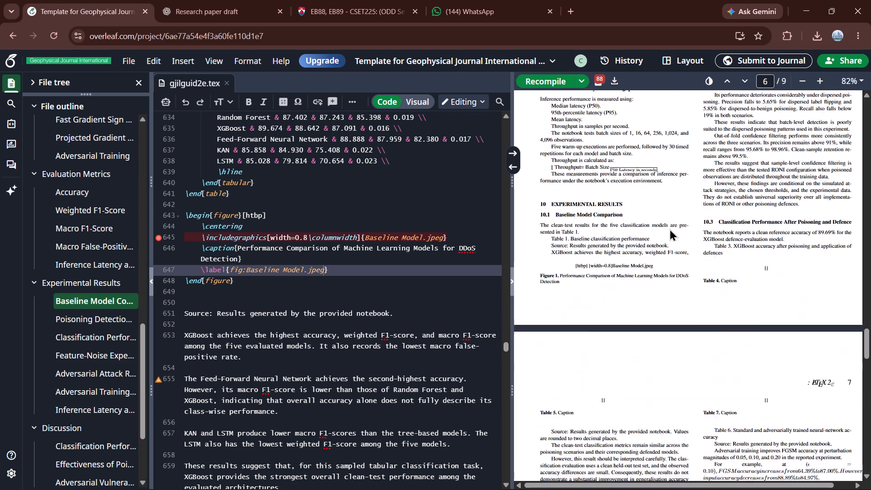
scroll(670, 229, "up", 2)
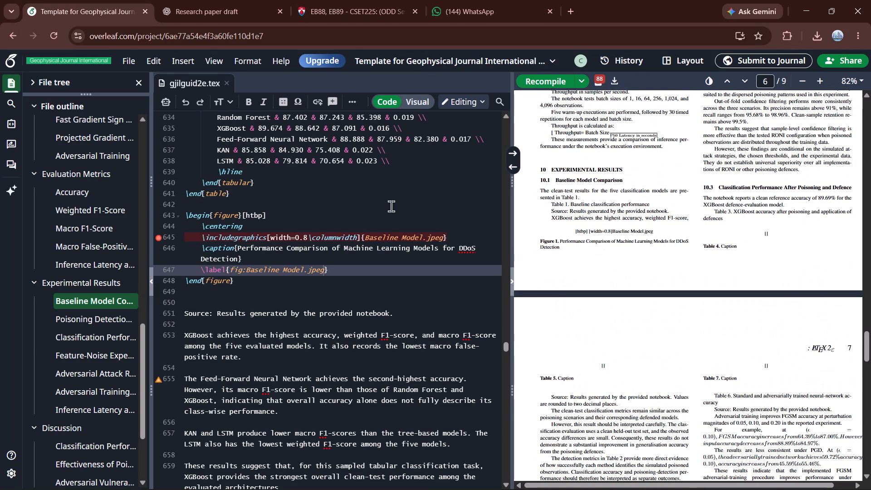
triple_click(335, 241)
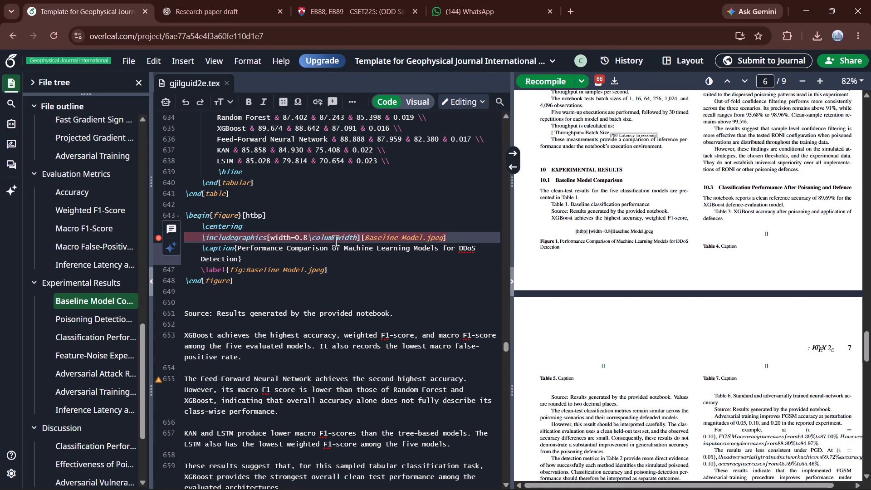
triple_click(302, 312)
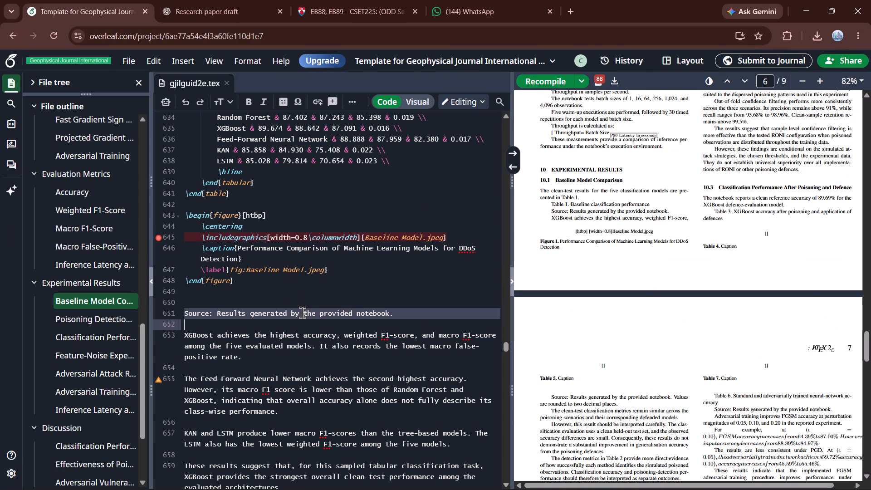
left_click(418, 287)
scroll(418, 287, "up", 1)
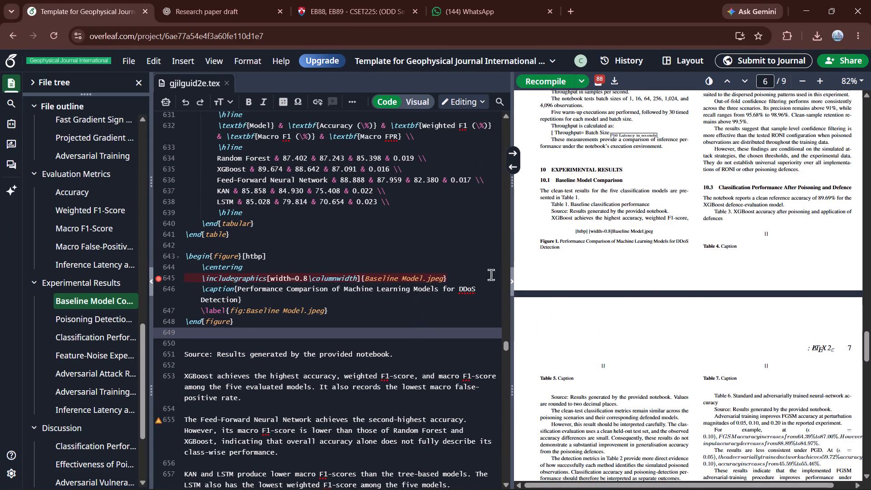
scroll(605, 253, "up", 3)
scroll(605, 253, "right", 1)
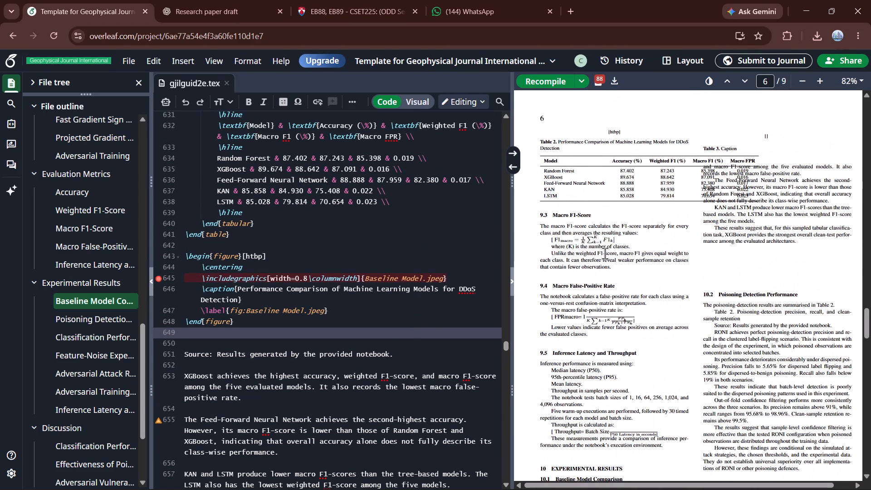
scroll(605, 253, "right", 2)
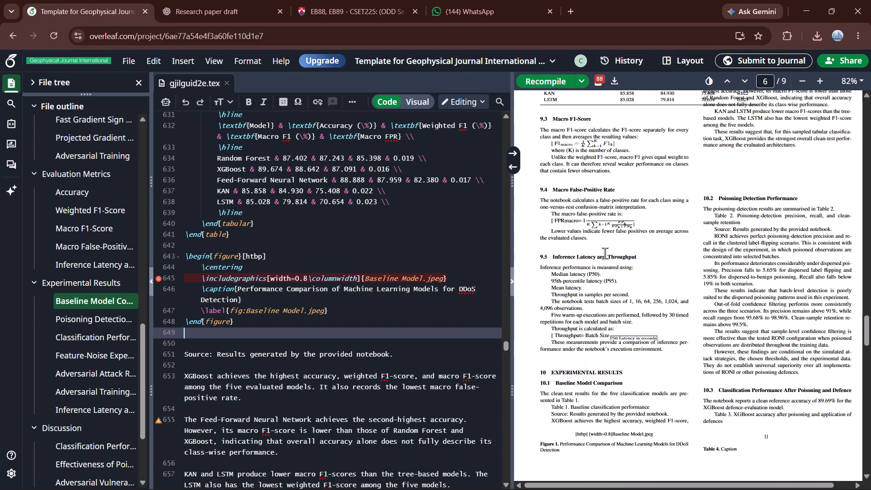
scroll(605, 253, "right", 5)
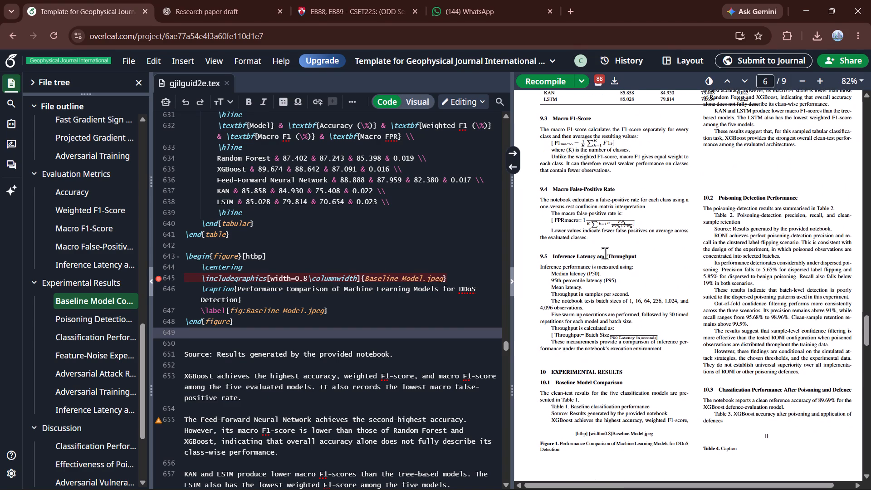
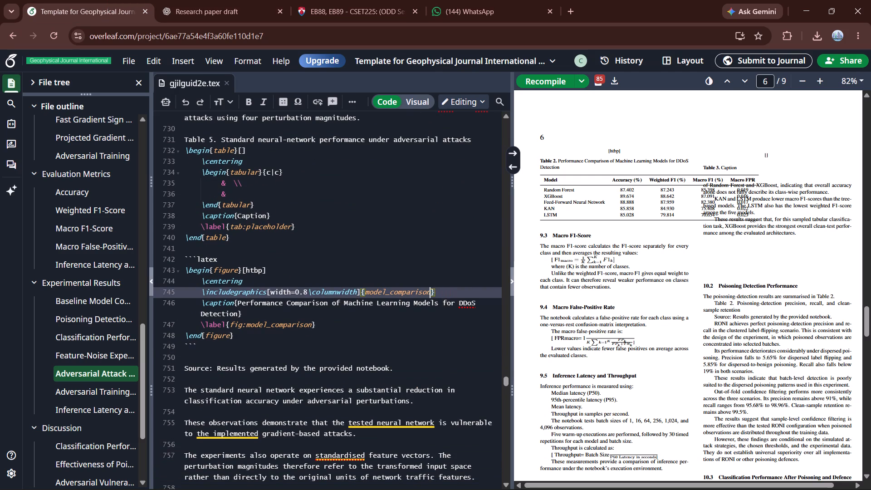
key("BackSpace")
key("BackSpace")
key("BackSpace")
key("BackSpace")
key("BackSpace")
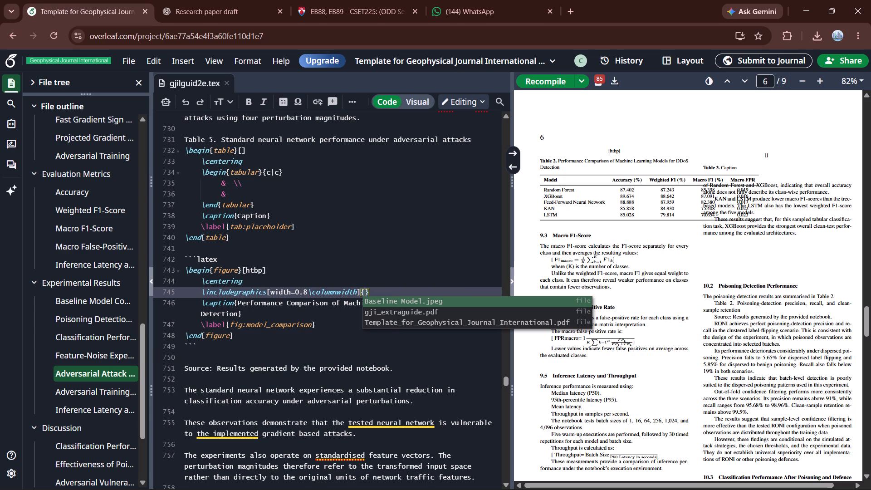
left_click(387, 300)
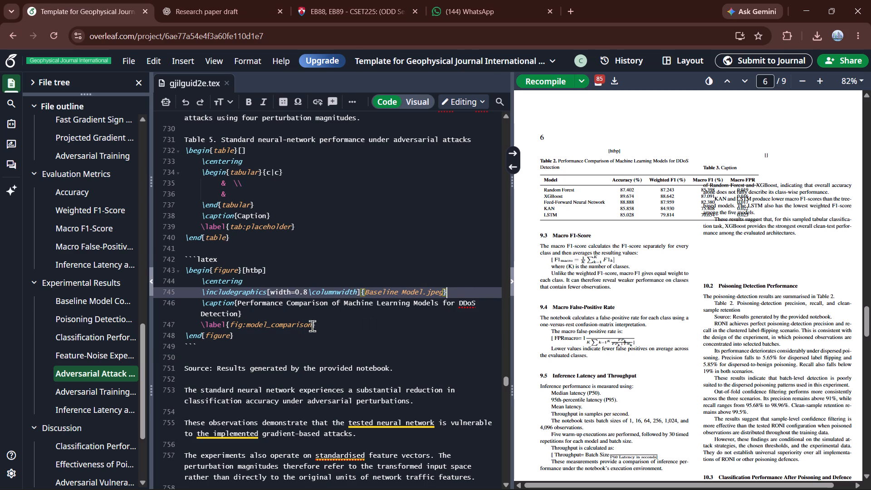
Change the pasted figure's label to fig:Baseline Model.jpeg.
left_click(312, 326)
key("BackSpace")
key("BackSpace")
key("BackSpace")
key("BackSpace")
key("BackSpace")
key("BackSpace")
key("BackSpace")
key("BackSpace")
key("BackSpace")
key("BackSpace")
key("BackSpace")
key("BackSpace")
key("BackSpace")
key("BackSpace")
key("BackSpace")
key("BackSpace")
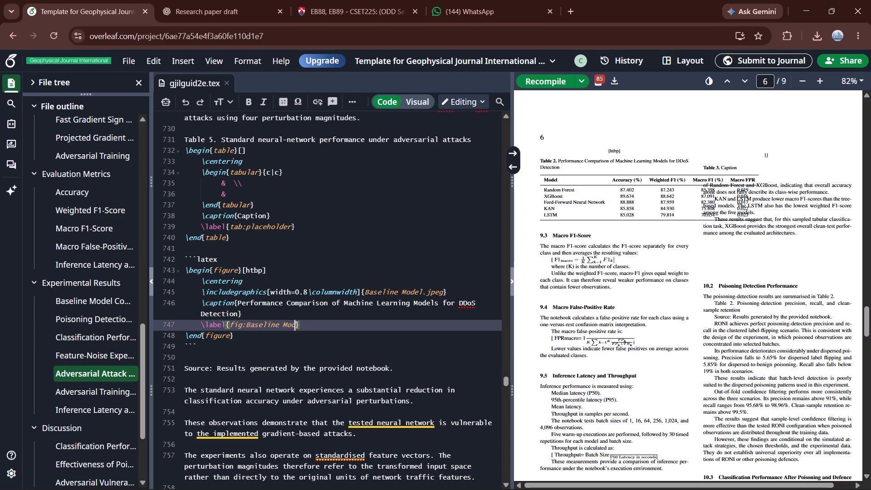
type(".jpeg")
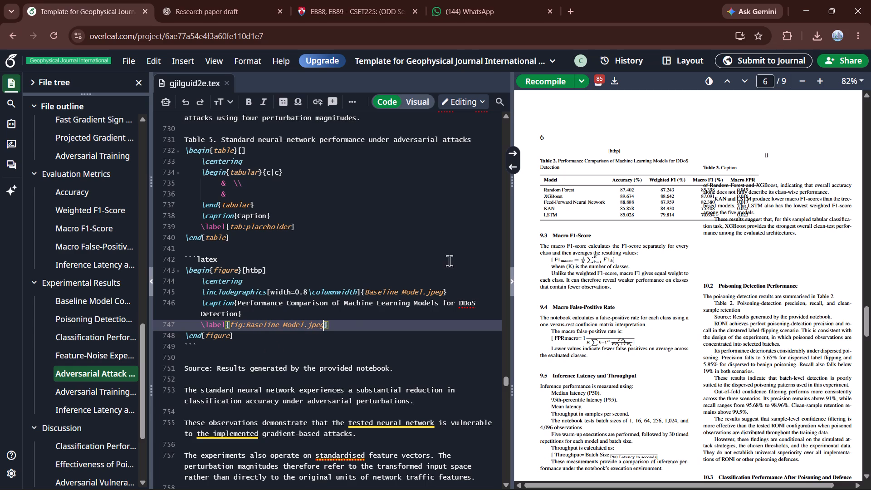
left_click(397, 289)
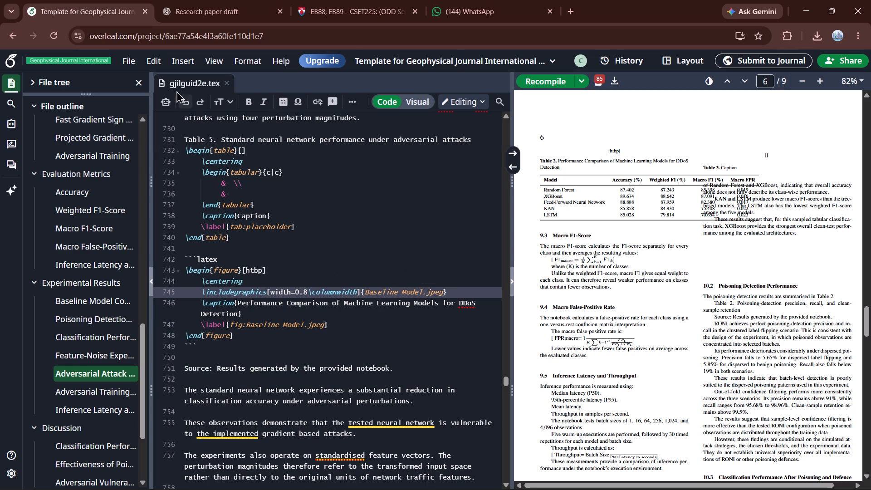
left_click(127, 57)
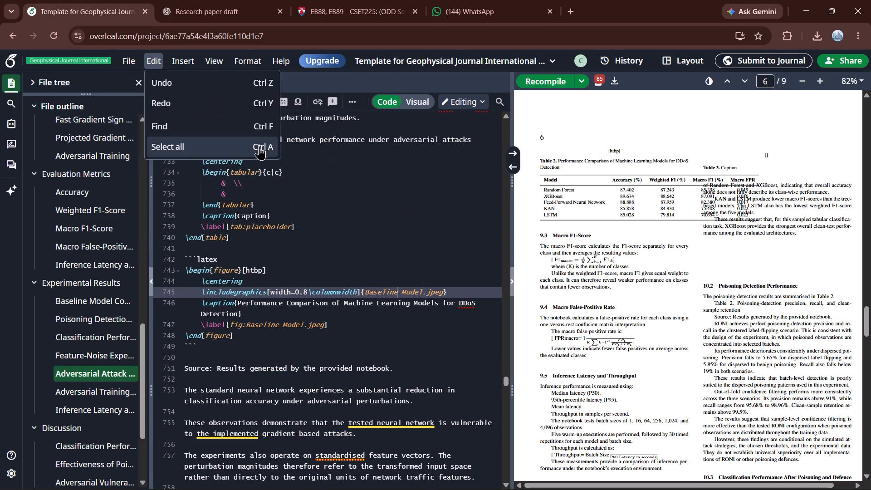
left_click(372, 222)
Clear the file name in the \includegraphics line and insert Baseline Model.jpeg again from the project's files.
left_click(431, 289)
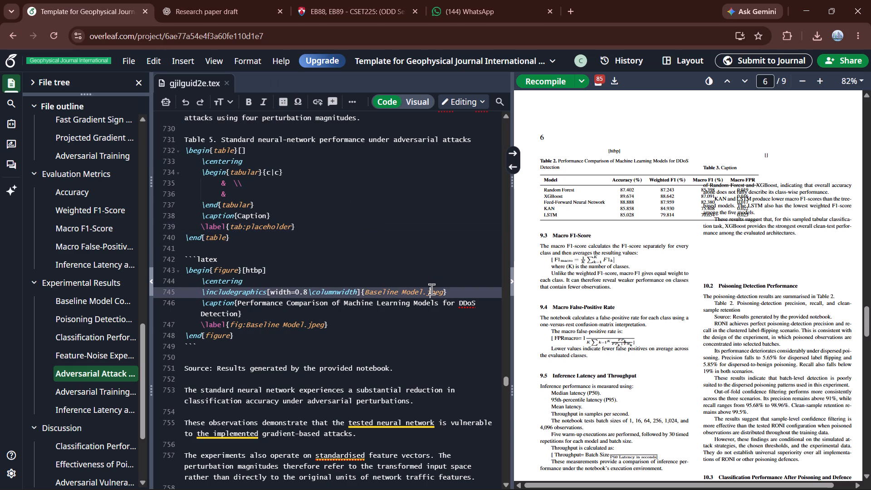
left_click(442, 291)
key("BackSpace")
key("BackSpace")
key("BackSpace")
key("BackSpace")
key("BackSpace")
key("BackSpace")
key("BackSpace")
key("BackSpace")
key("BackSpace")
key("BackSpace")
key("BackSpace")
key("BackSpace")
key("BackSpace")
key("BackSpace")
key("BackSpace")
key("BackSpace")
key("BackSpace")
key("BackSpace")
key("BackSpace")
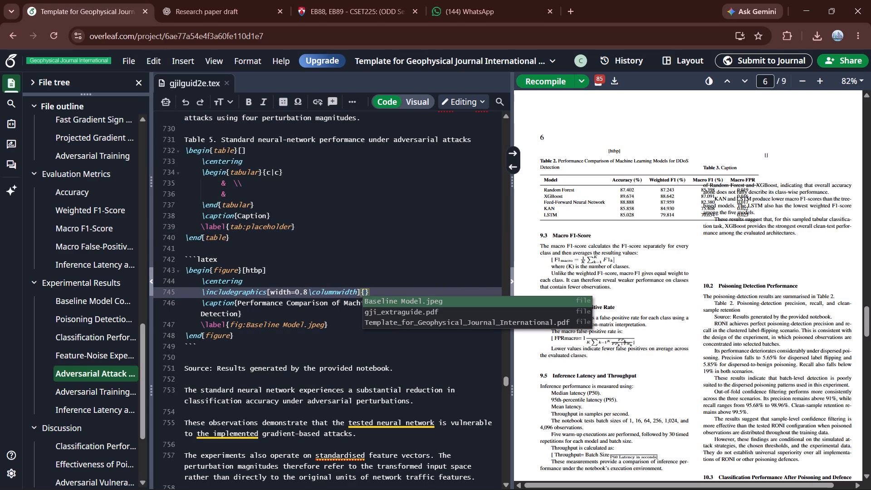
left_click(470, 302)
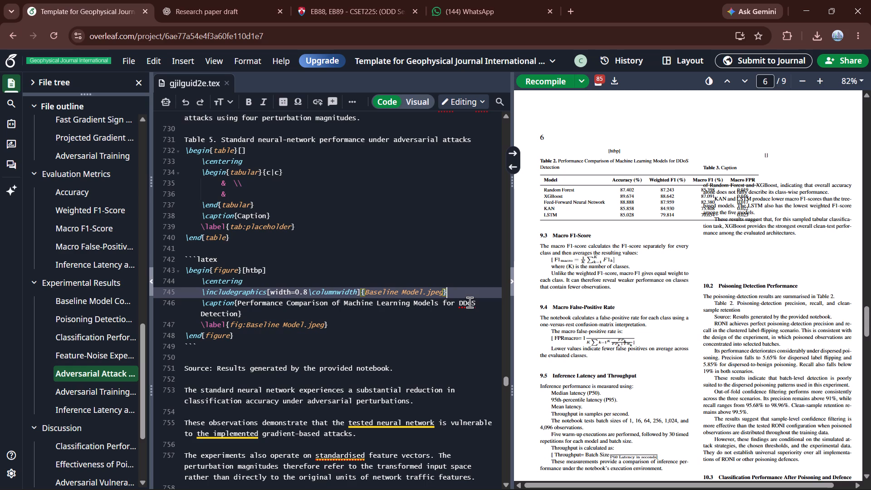
Recompile the document with the new figure code.
left_click(545, 84)
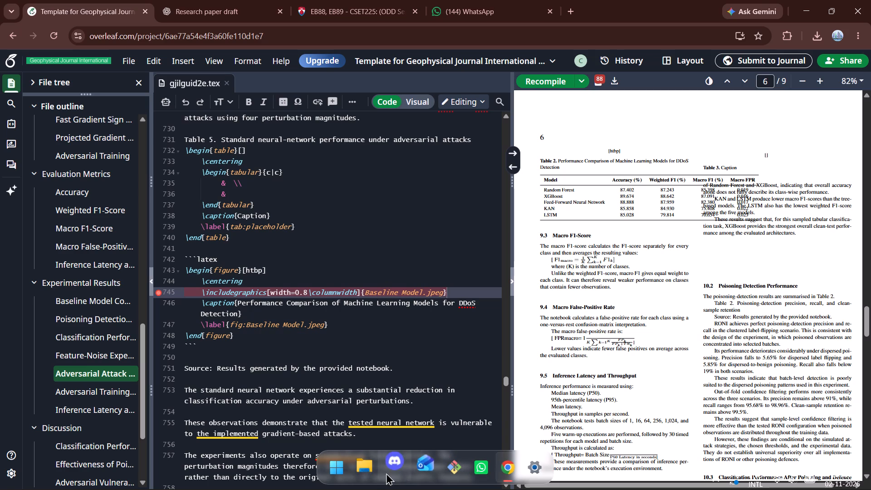
In File Explorer, rename the Baseline Model JPEG in the Downloads folder as Baseline_Model.
left_click(377, 475)
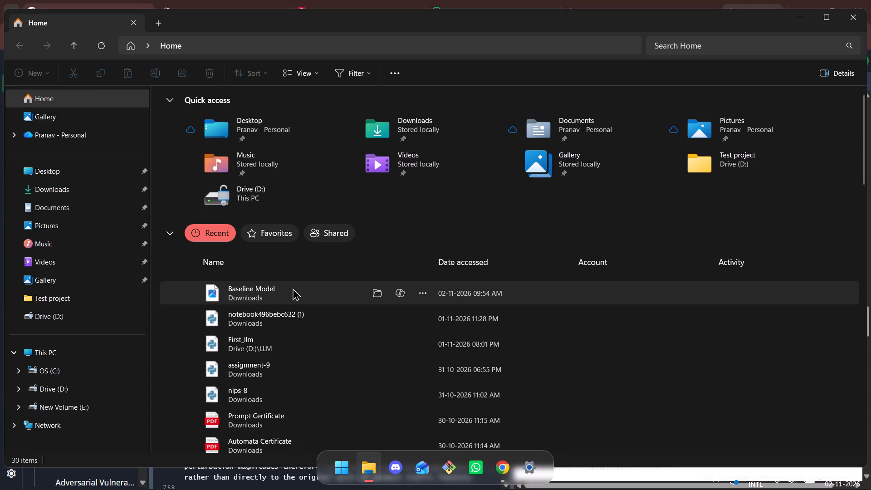
left_click(377, 294)
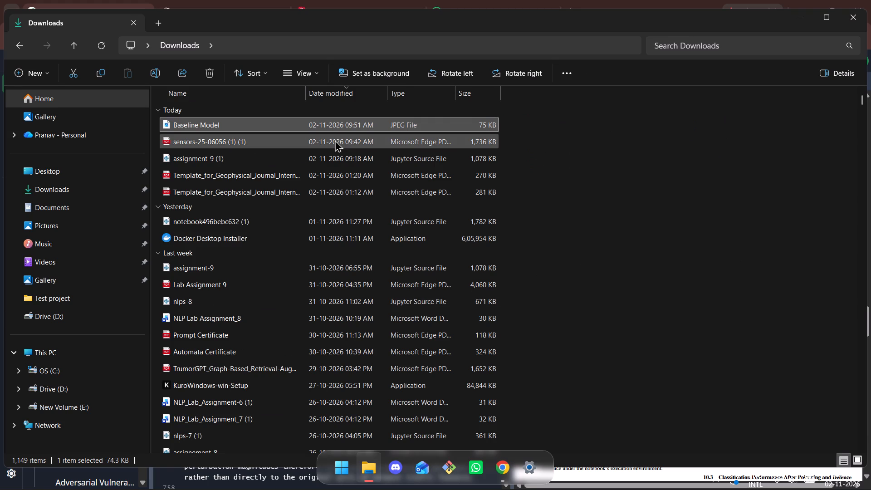
key("F2")
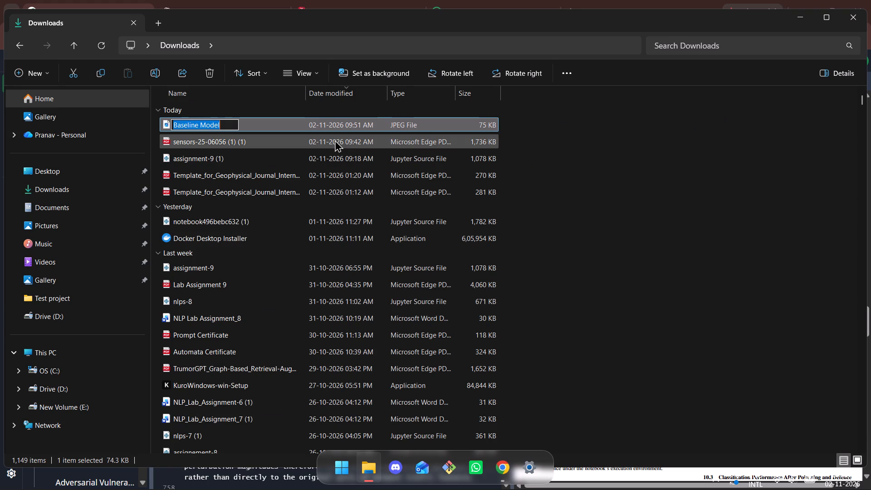
key("Left")
key("Right")
key("Right")
key("Right")
key("Right")
key("Right")
key("Right")
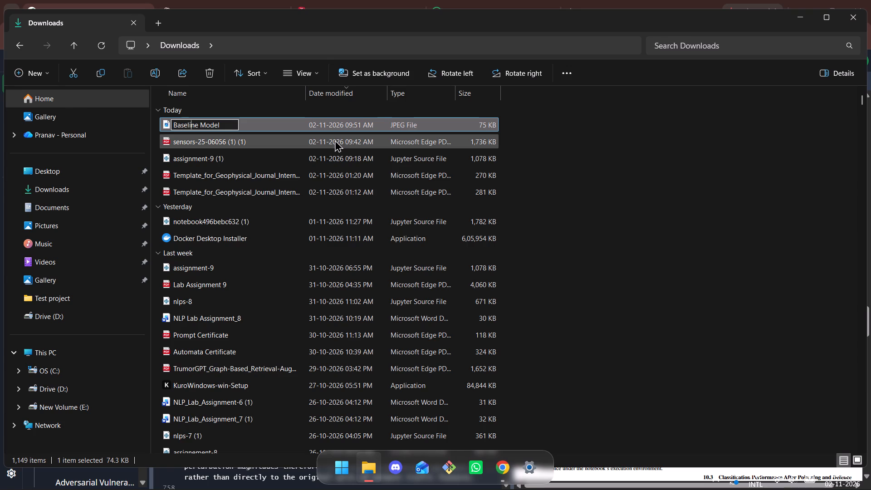
key("Right")
key("Right")
key("Right")
key("BackSpace")
key("shift+underscore")
key("Return")
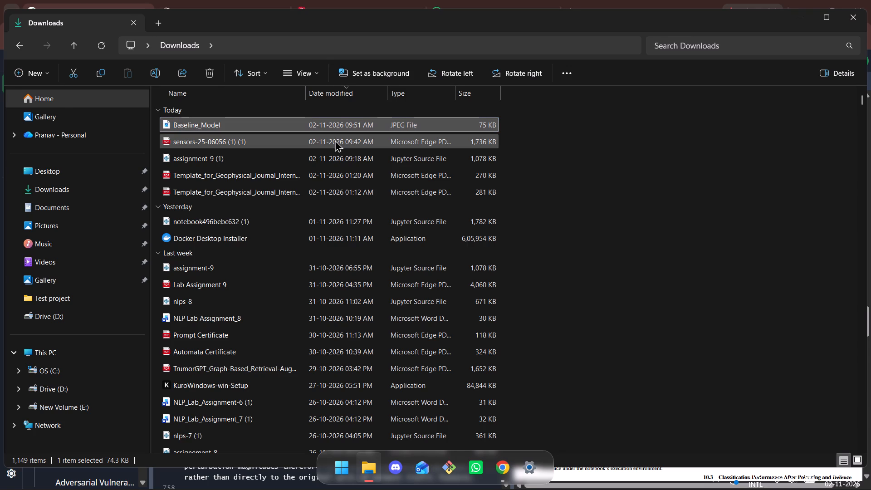
Back in the Overleaf source, change the figure's image file name to Baseline_Model.jpeg and its label to fig:Baseline_Model.jpeg.
left_click(504, 473)
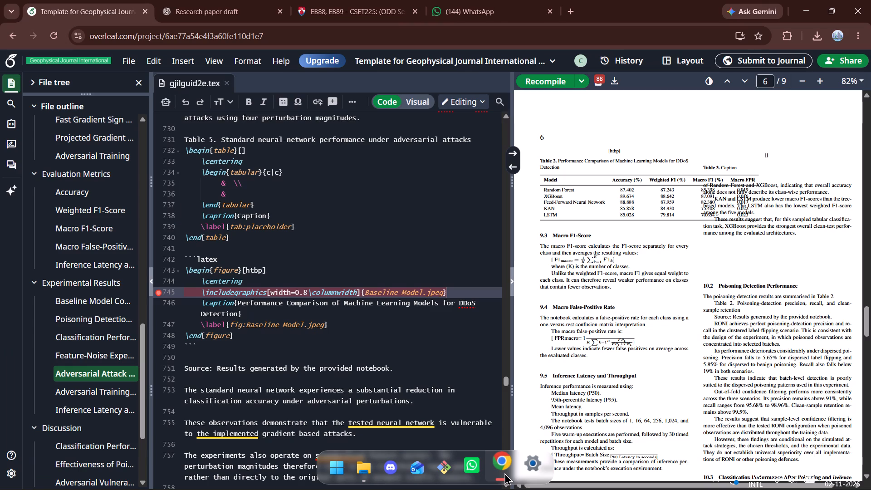
left_click(401, 292)
double_click(401, 292)
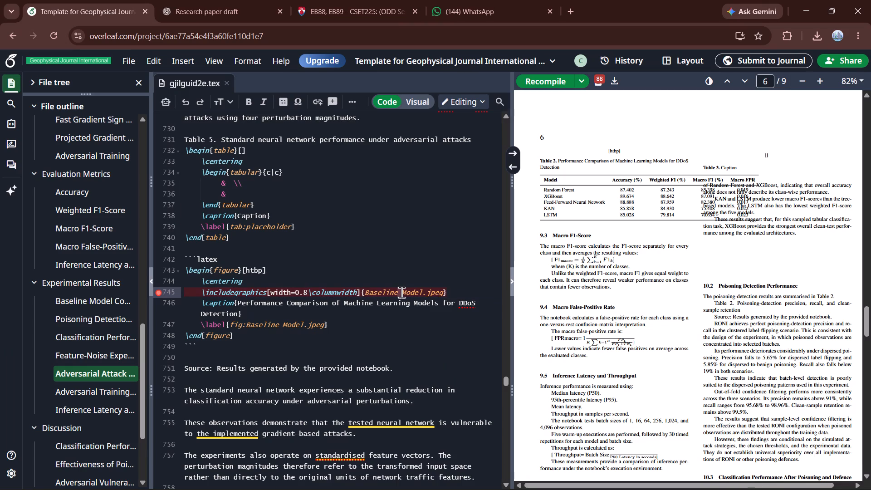
key("BackSpace")
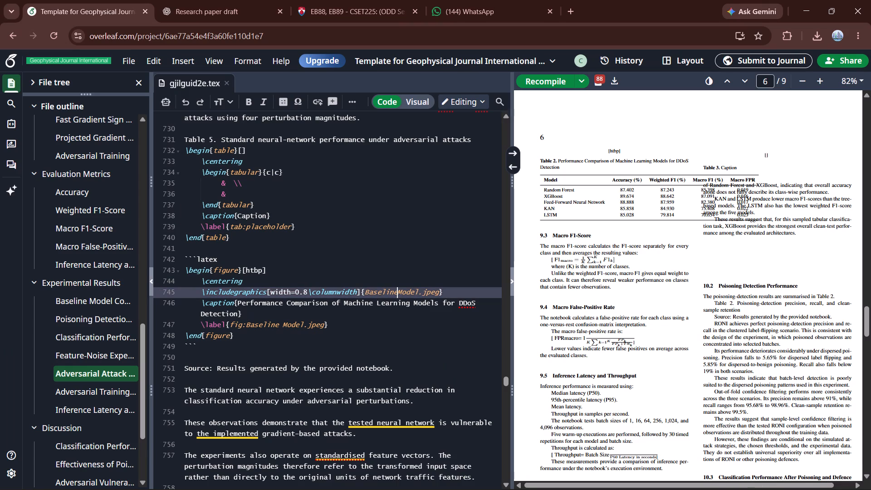
key("shift+underscore")
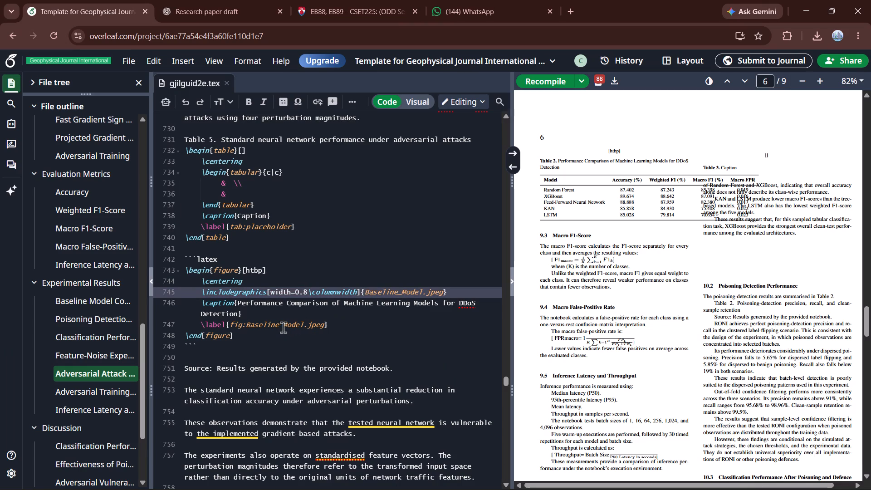
left_click(284, 327)
key("BackSpace")
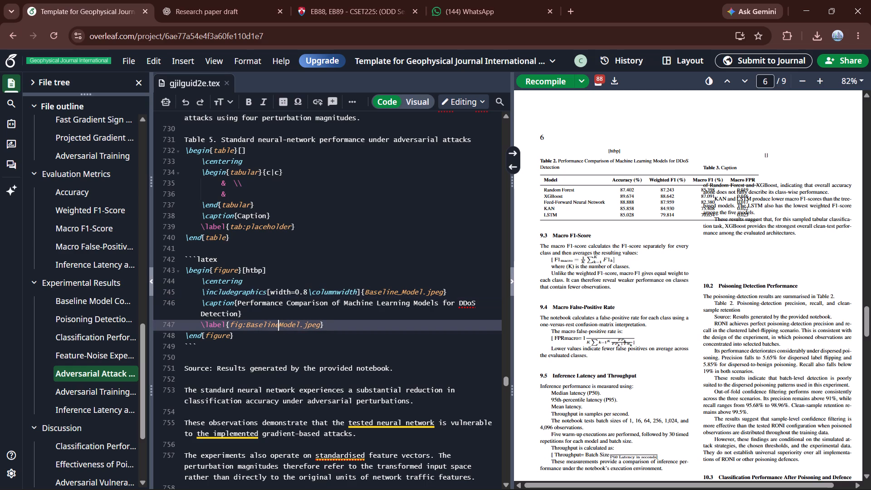
key("shift+underscore")
Recompile the document with the underscored image name and label.
left_click(555, 81)
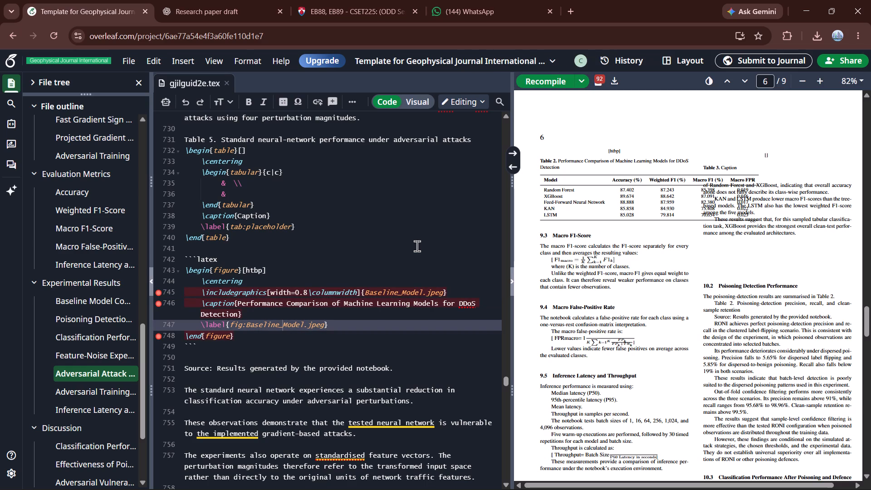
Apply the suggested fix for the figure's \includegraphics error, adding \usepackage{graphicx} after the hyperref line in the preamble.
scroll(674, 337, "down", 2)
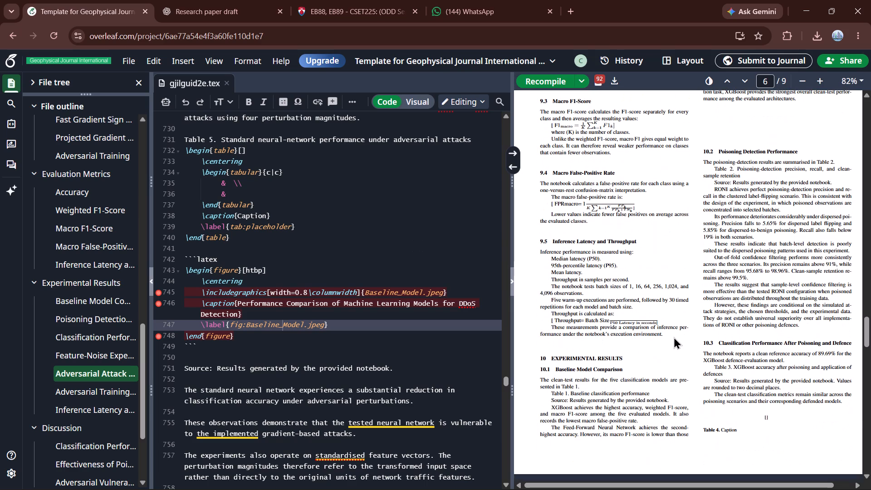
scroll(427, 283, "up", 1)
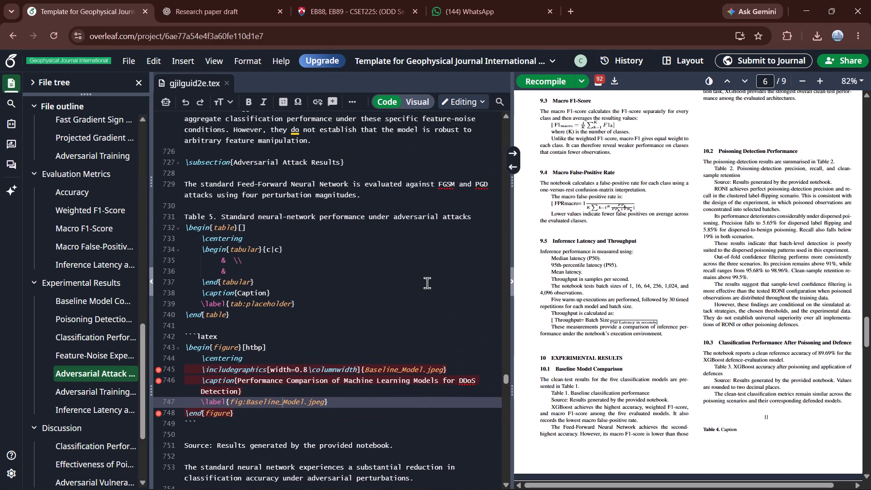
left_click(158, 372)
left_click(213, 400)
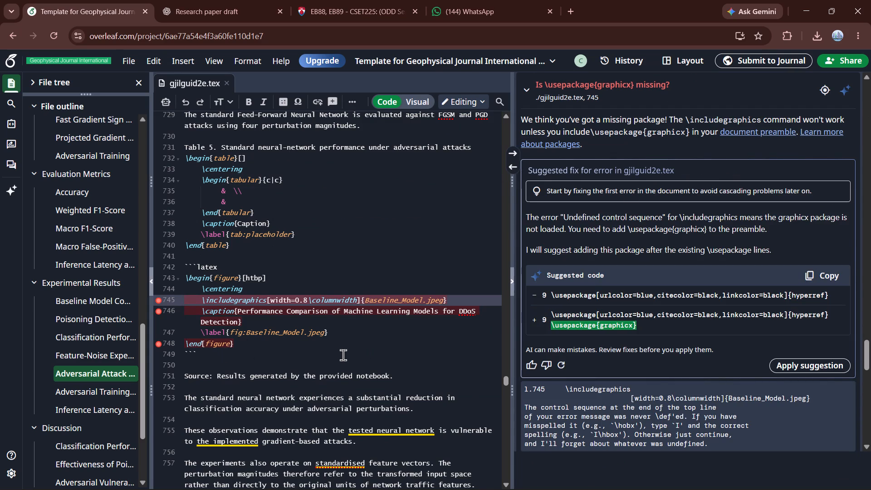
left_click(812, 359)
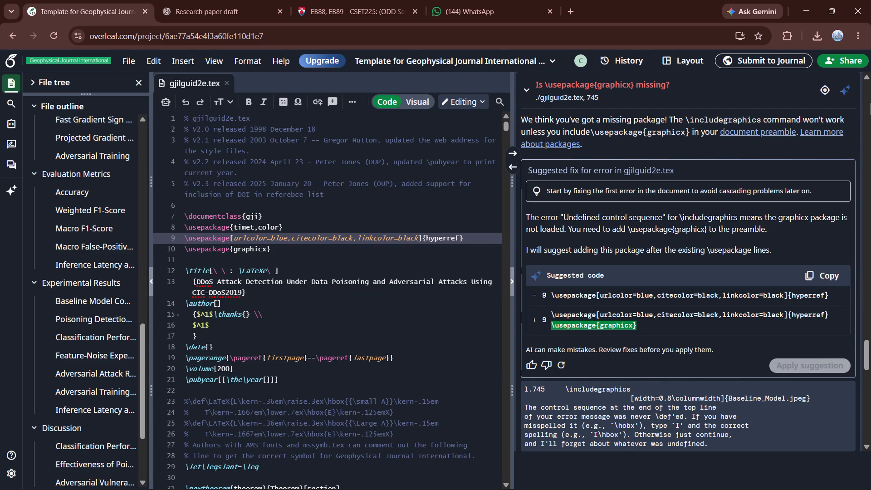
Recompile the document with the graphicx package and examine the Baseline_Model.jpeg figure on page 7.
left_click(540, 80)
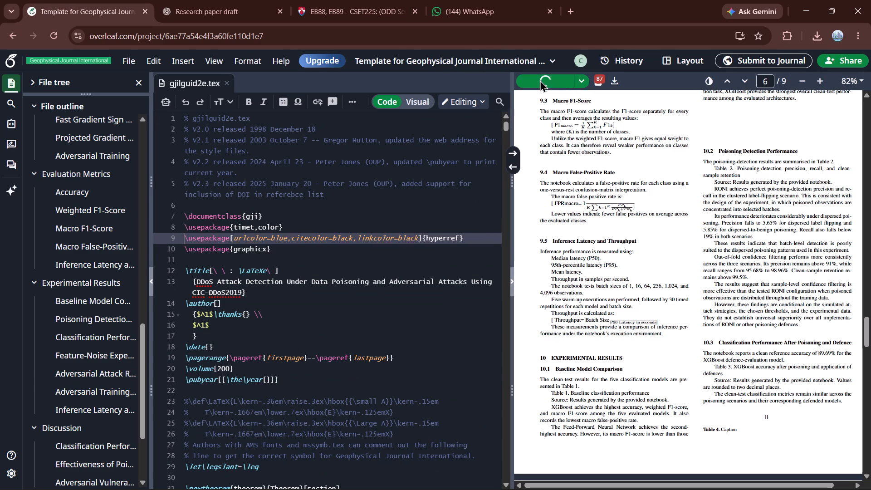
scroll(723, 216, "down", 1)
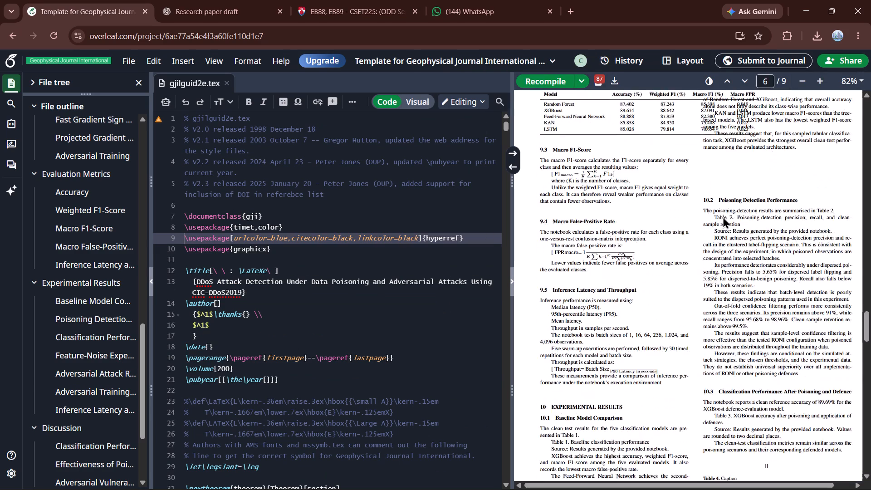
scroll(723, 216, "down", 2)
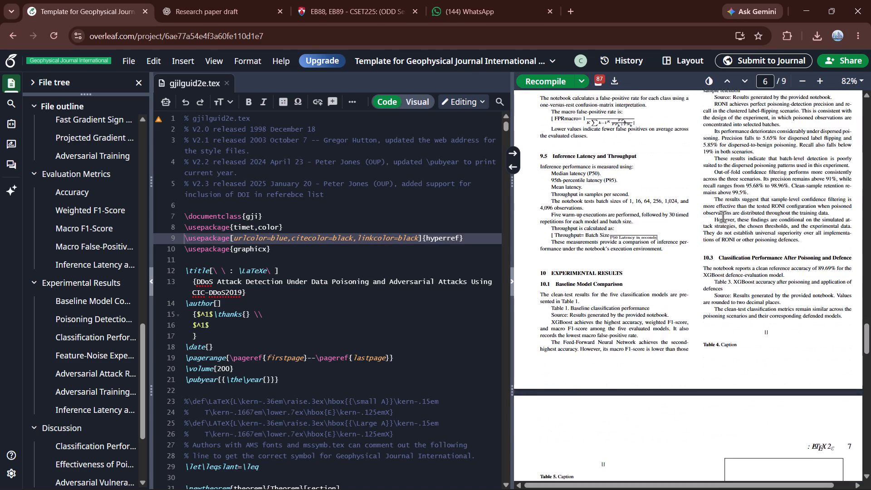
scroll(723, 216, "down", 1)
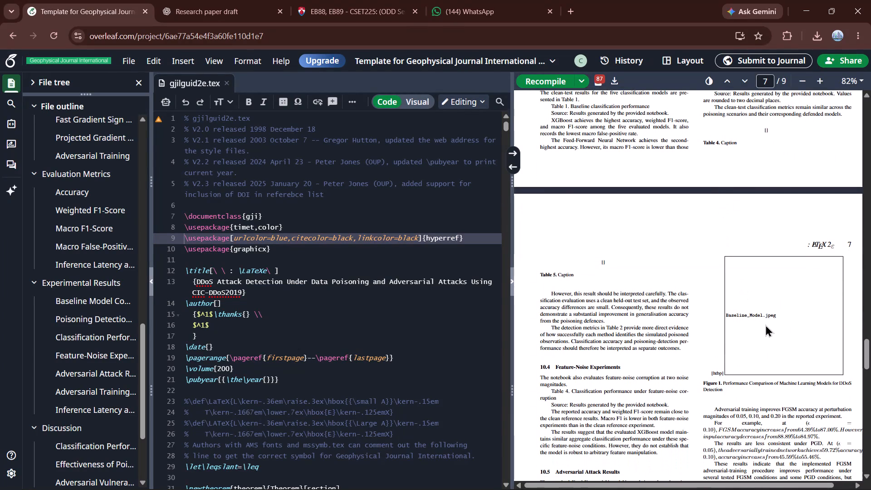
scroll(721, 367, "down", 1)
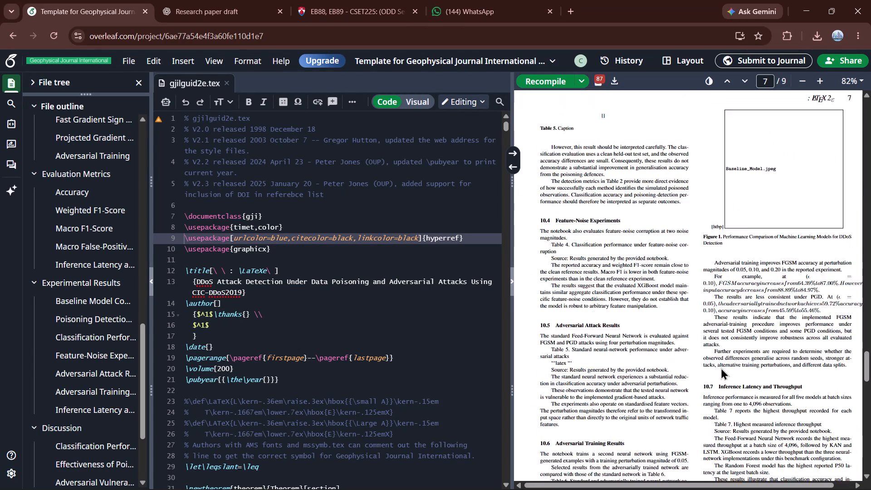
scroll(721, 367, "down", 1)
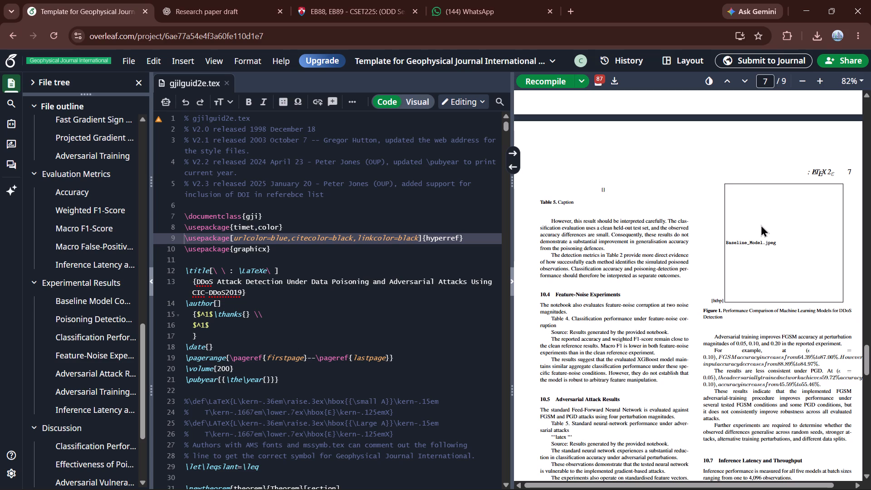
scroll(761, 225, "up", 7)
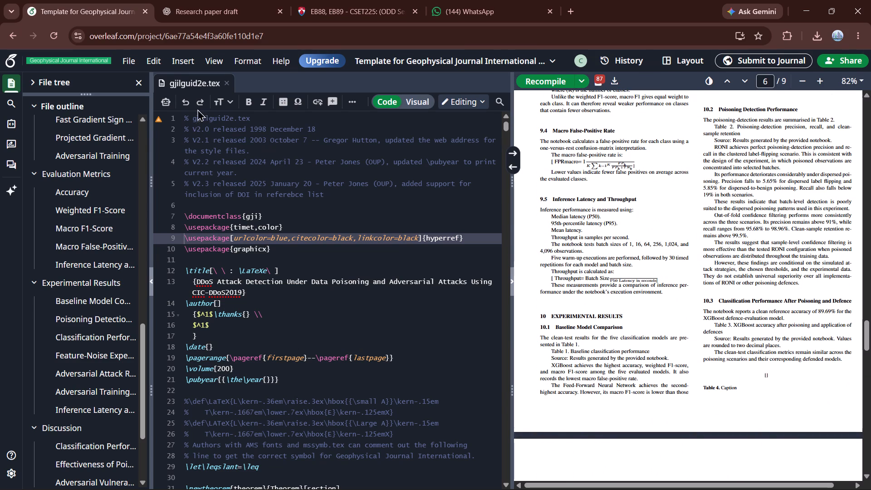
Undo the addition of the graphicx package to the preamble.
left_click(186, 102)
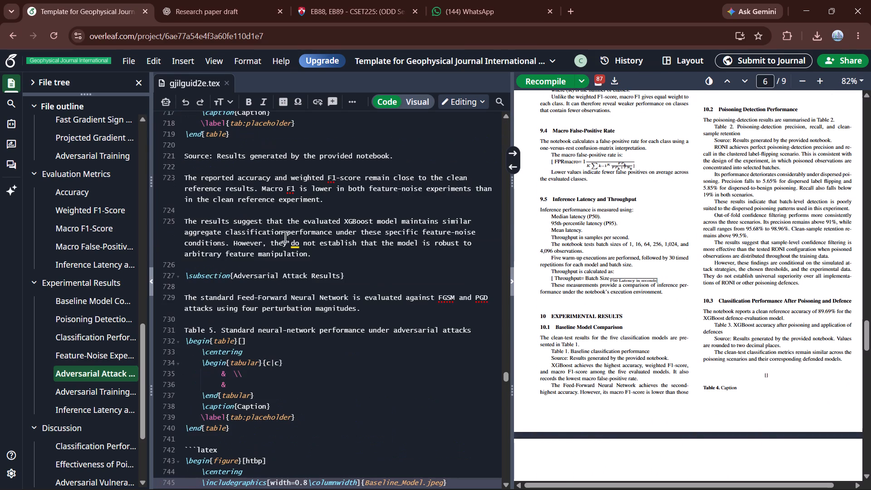
Delete the Baseline_Model.jpeg figure block, including its latex code fences and extra blank lines, after Table 5 in the Adversarial Attack Results section.
scroll(285, 236, "down", 2)
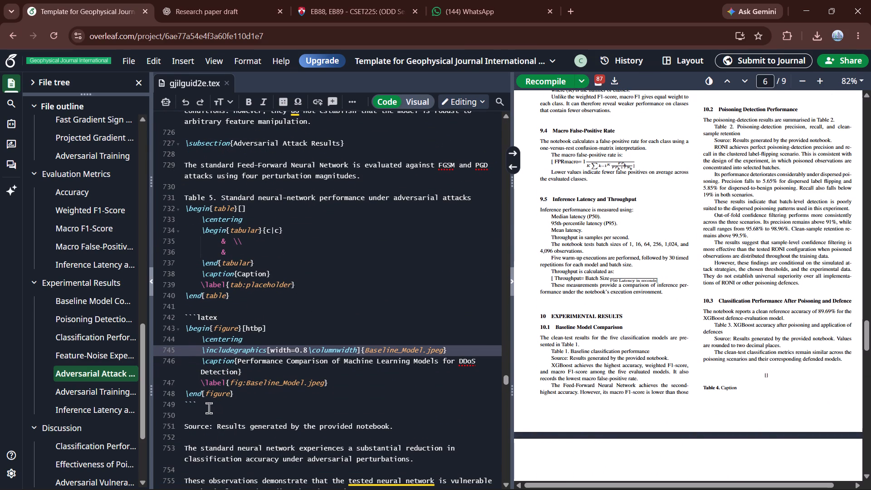
left_click_drag(204, 409, 181, 320)
key("BackSpace")
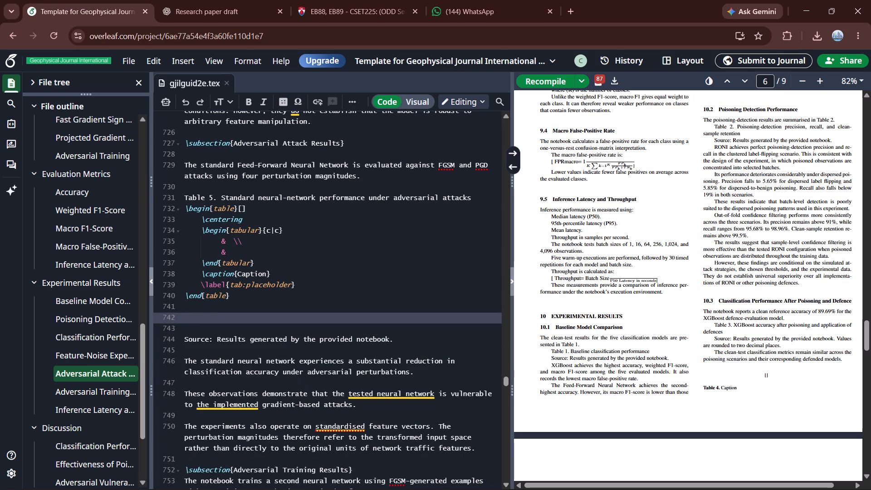
key("BackSpace")
key("BackSpace")
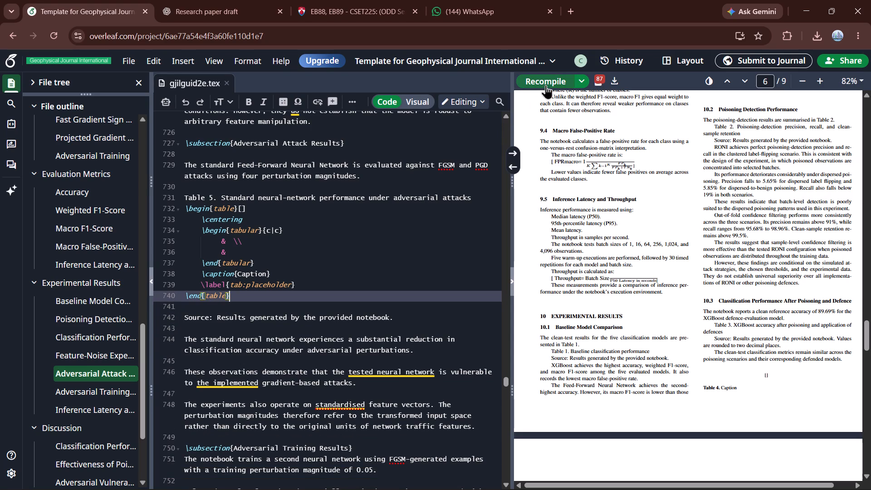
Recompile the document without the Baseline Model figure code and check page 6 of the PDF.
left_click(546, 85)
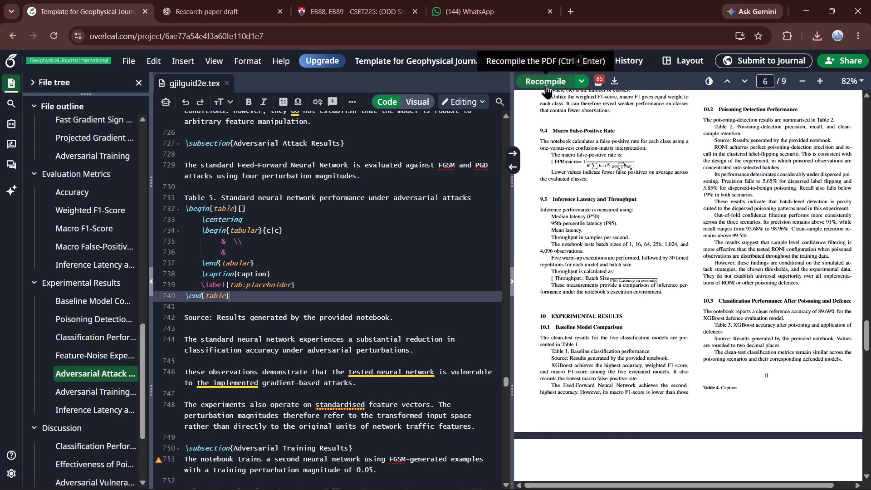
scroll(809, 233, "up", 3)
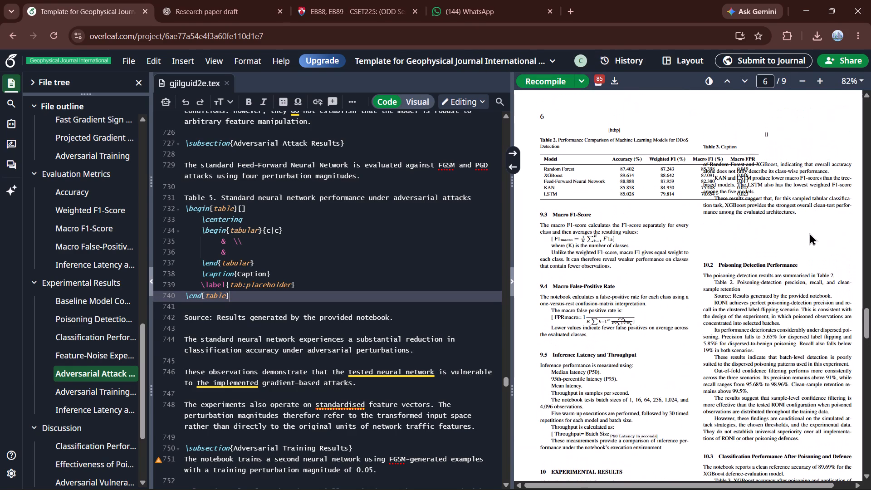
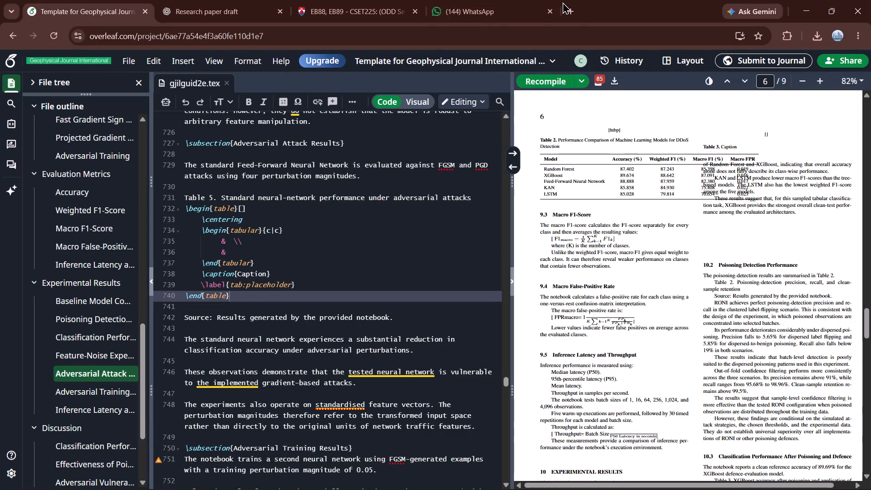
Close the WhatsApp tab and the CSET225 course tab, checking the course's assignment list before closing it.
left_click(552, 9)
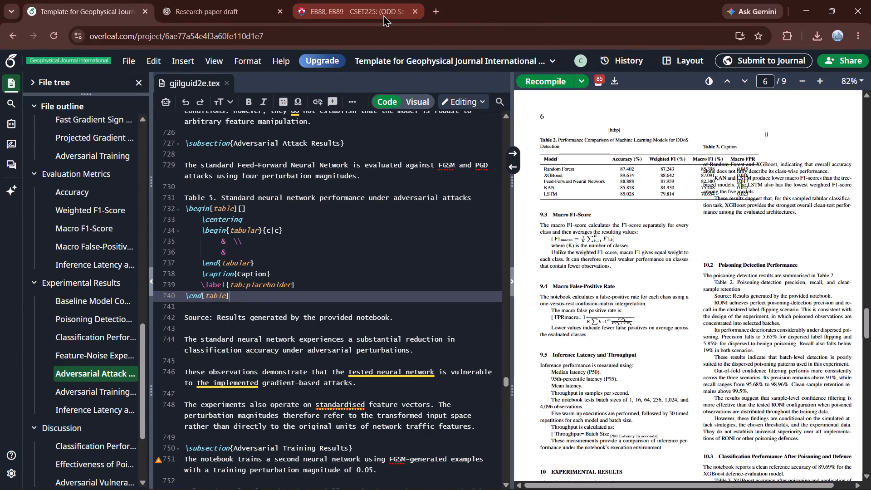
left_click(383, 15)
scroll(373, 199, "down", 1)
left_click(7, 37)
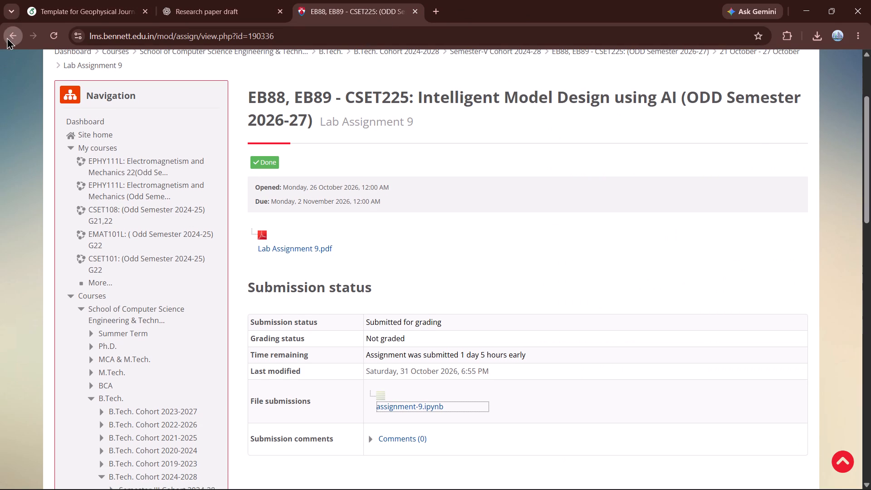
scroll(344, 272, "down", 2)
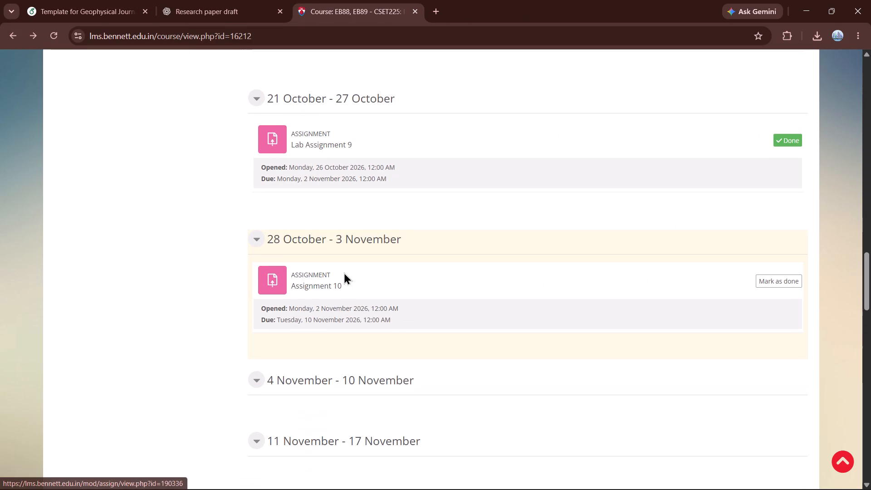
left_click(416, 14)
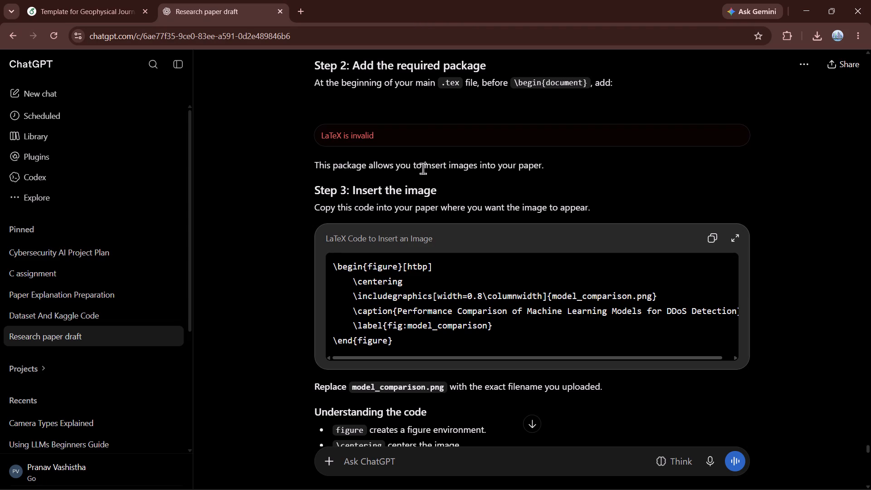
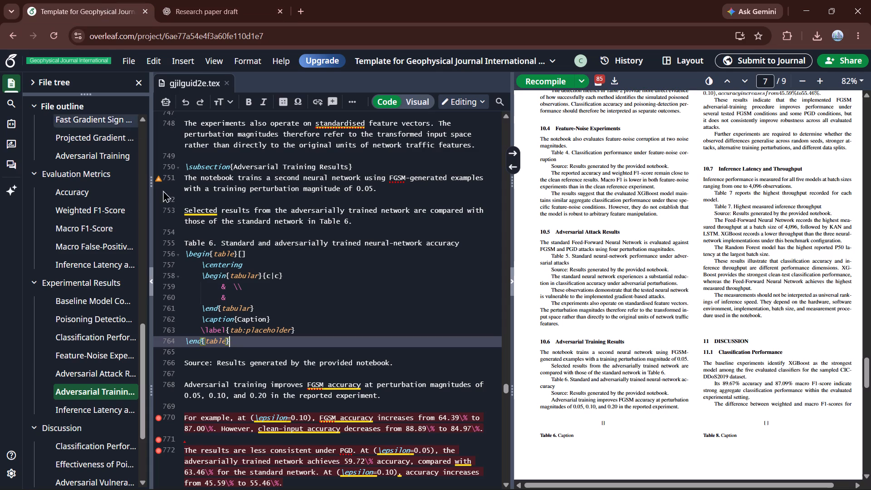
left_click_drag(238, 340, 187, 257)
key("BackSpace")
key("BackSpace")
key("ctrl+v")
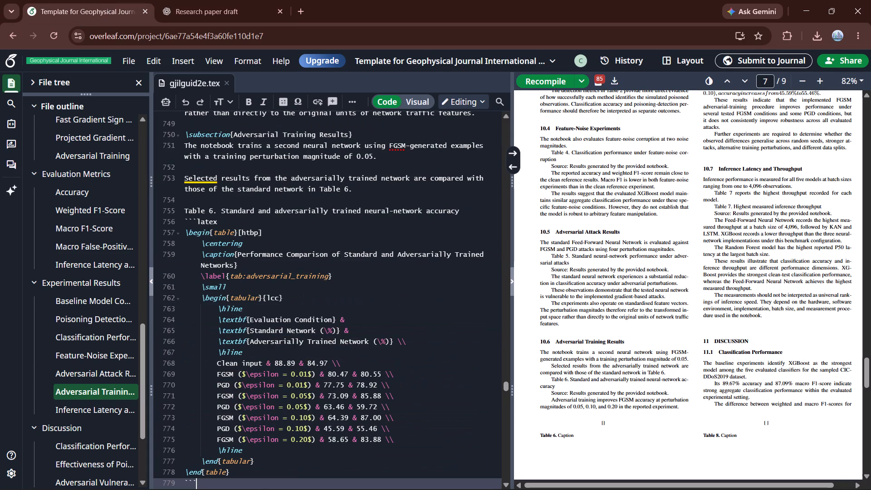
Remove the leftover closing ``` and opening ```latex fence text around the pasted table code.
scroll(368, 331, "down", 1)
key("BackSpace")
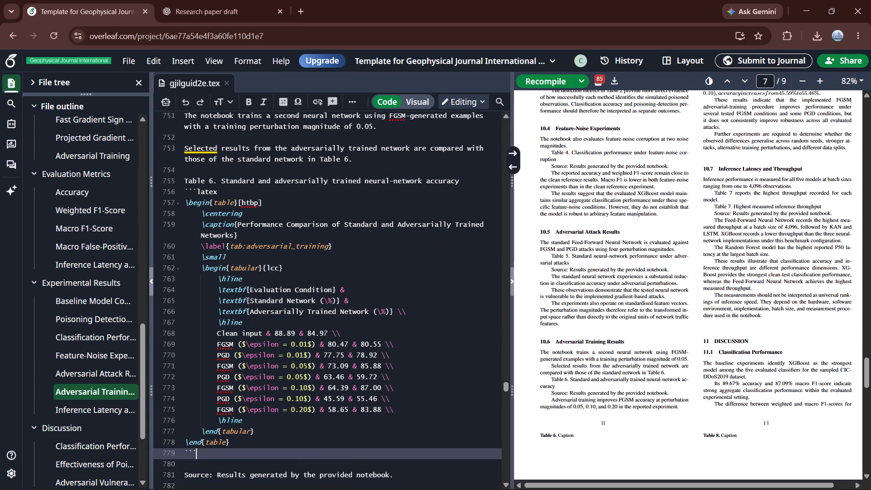
key("BackSpace")
key("BackSpace")
left_click(230, 191)
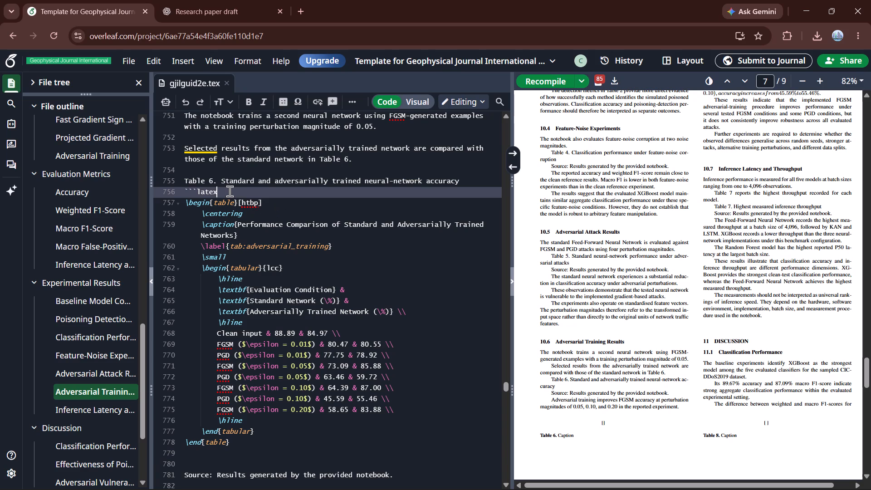
key("BackSpace")
key("BackSpace")
key("BackSpace")
key("BackSpace")
key("BackSpace")
key("BackSpace")
key("BackSpace")
key("BackSpace")
Recompile the paper and check how the new adversarial training table is laid out on page 7.
left_click(533, 77)
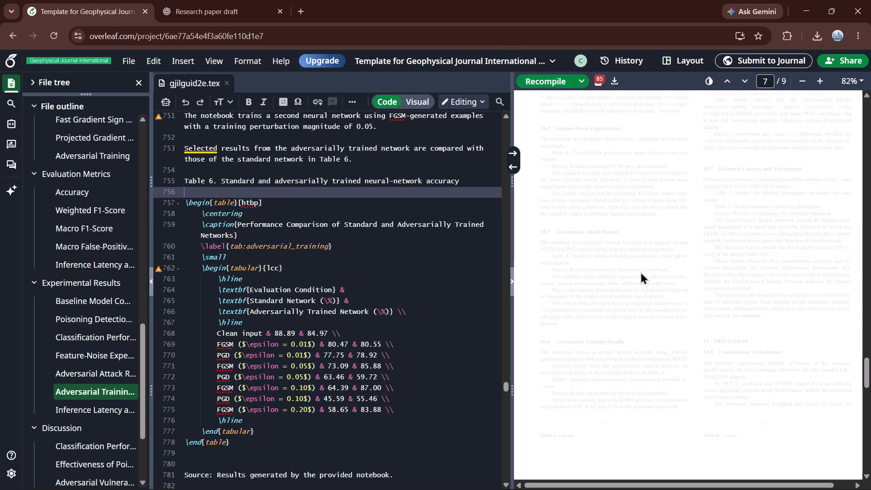
scroll(641, 272, "up", 2)
scroll(641, 272, "left", 1)
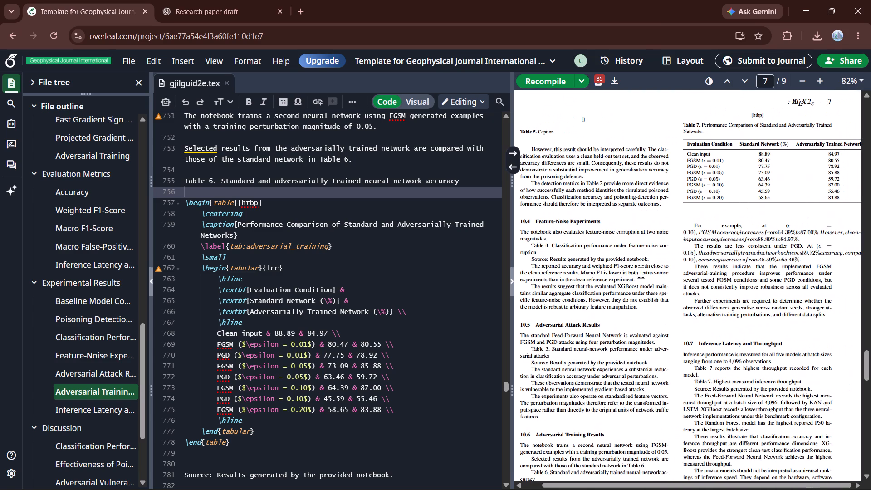
scroll(641, 272, "left", 1)
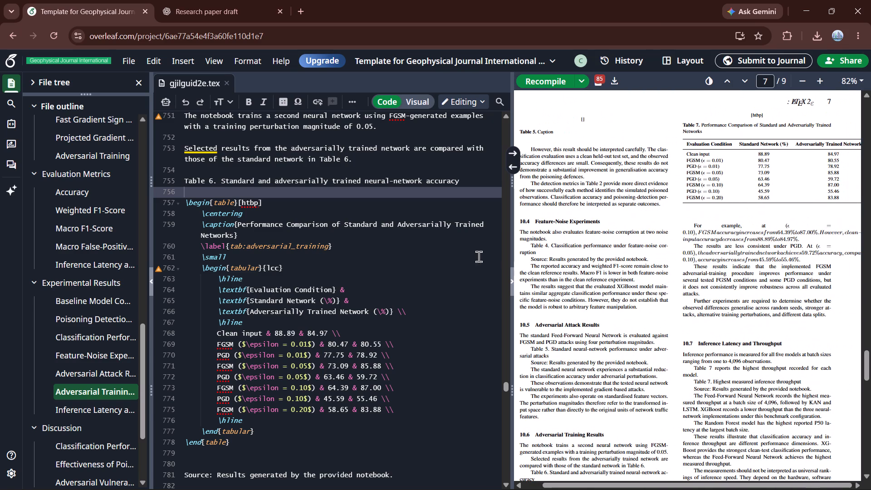
Shorten the table's last column header to "Adversarial Trained Network (\%)", recompile and check its width.
scroll(391, 287, "down", 2)
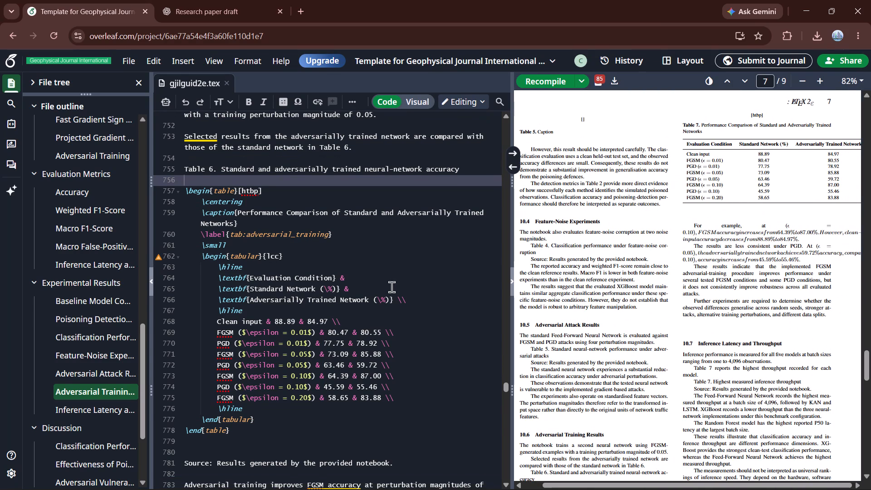
scroll(391, 287, "down", 1)
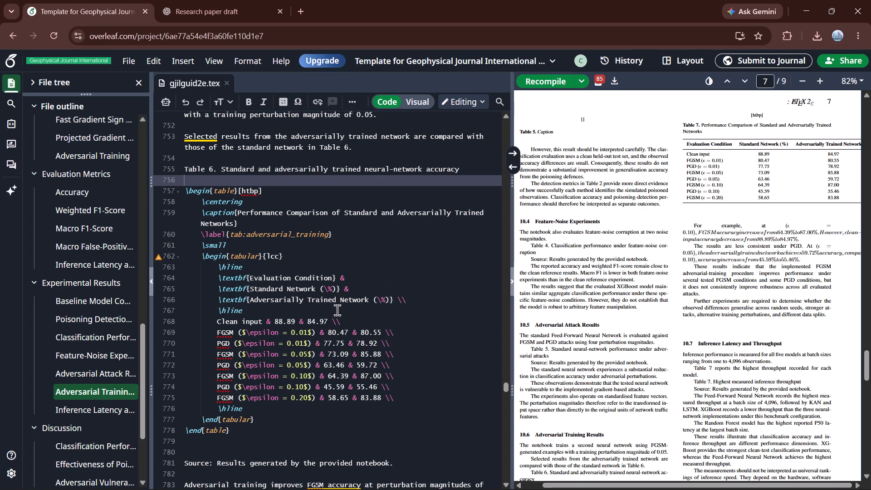
left_click(304, 301)
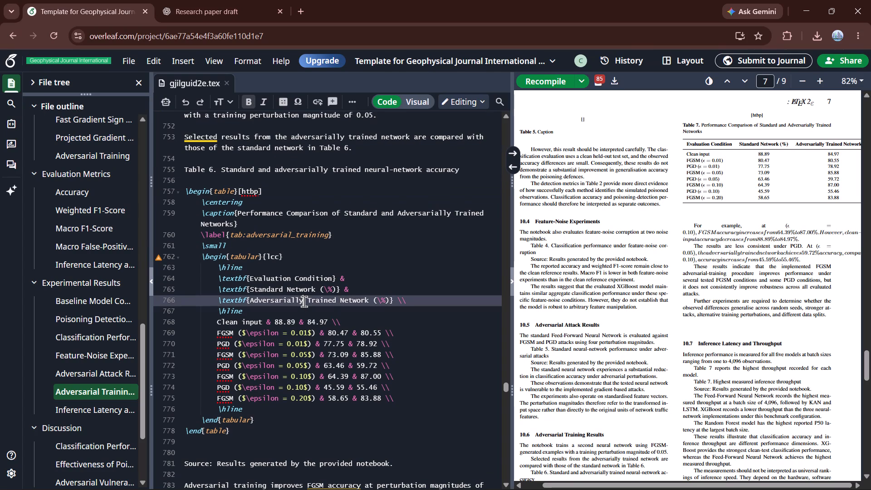
key("BackSpace")
key("BackSpace")
key("BackSpace")
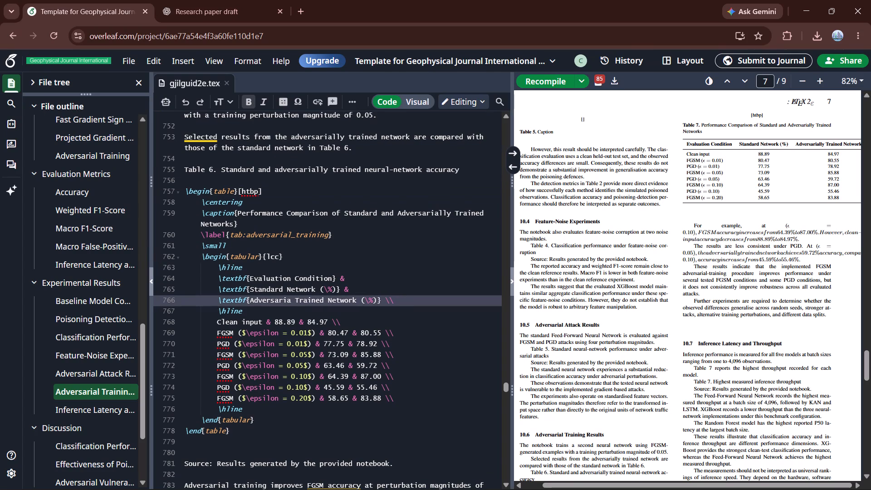
key("l")
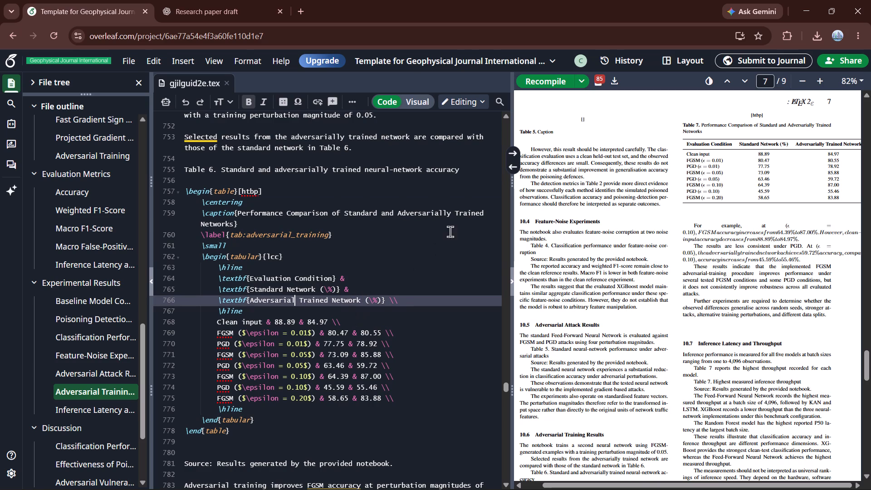
left_click(548, 83)
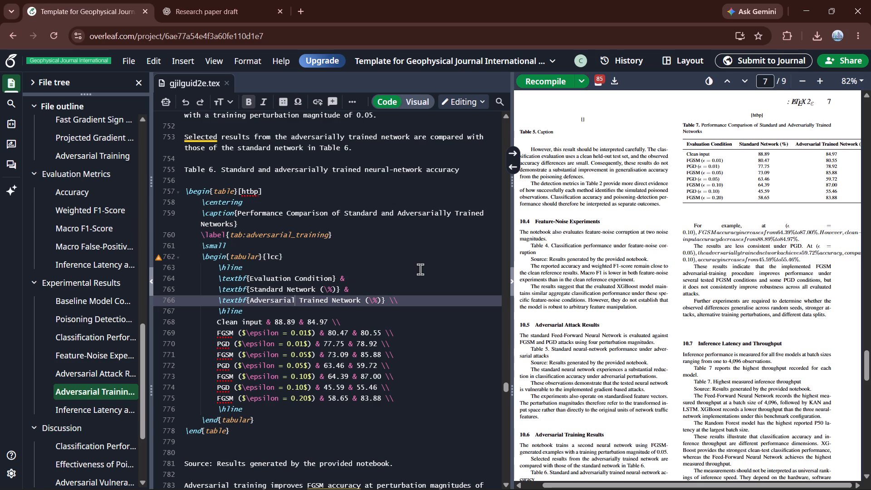
scroll(760, 197, "left", 2)
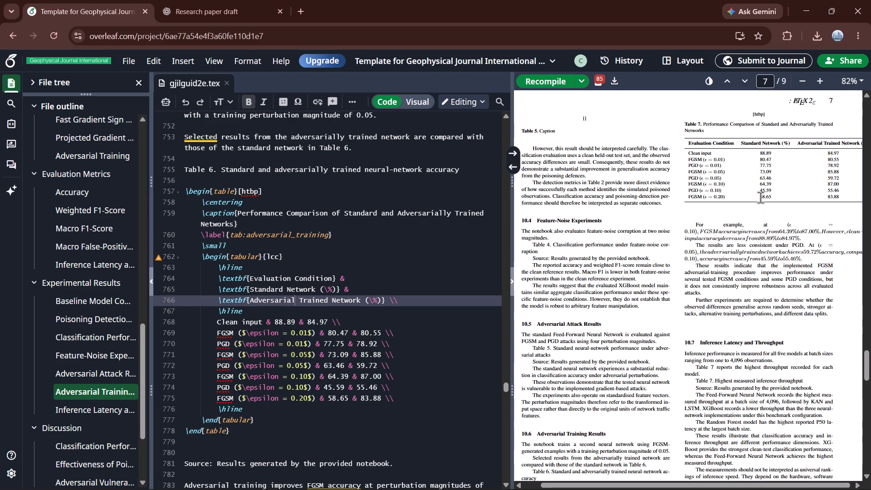
scroll(760, 197, "left", 1)
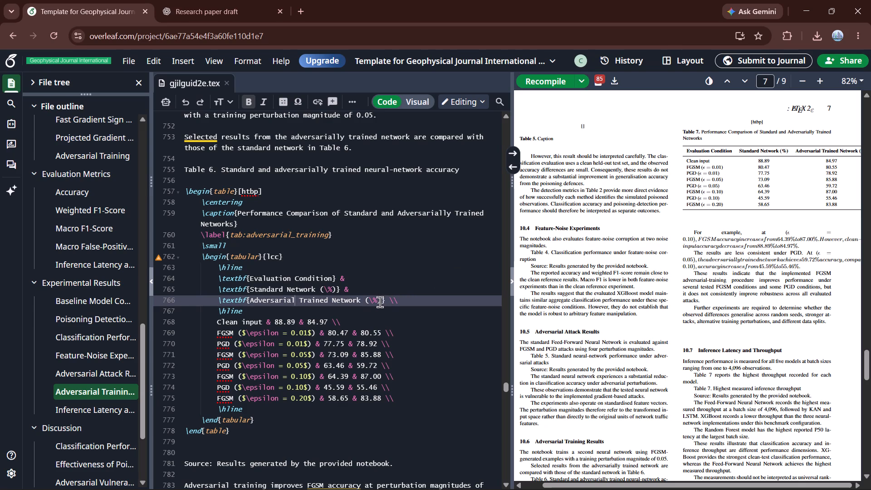
Delete the space before (\%) in the Adversarial Trained Network and Standard Network headers, and recompile the paper.
left_click(365, 303)
key("BackSpace")
left_click(321, 289)
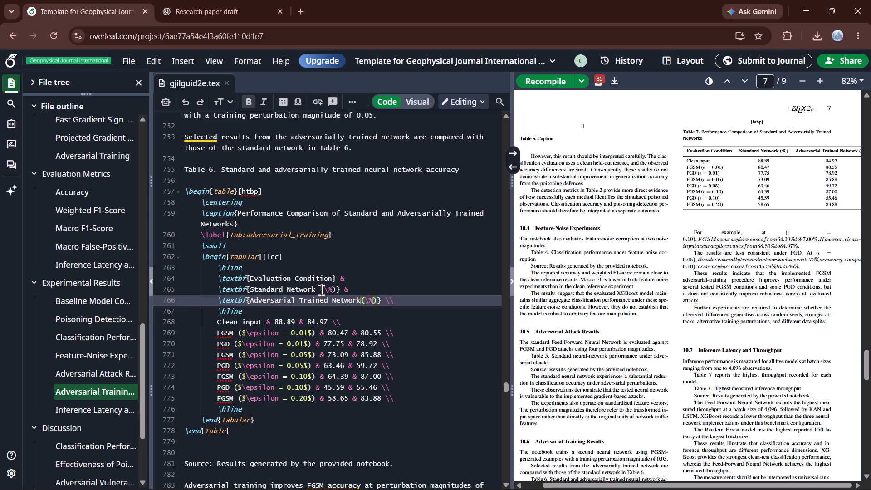
key("BackSpace")
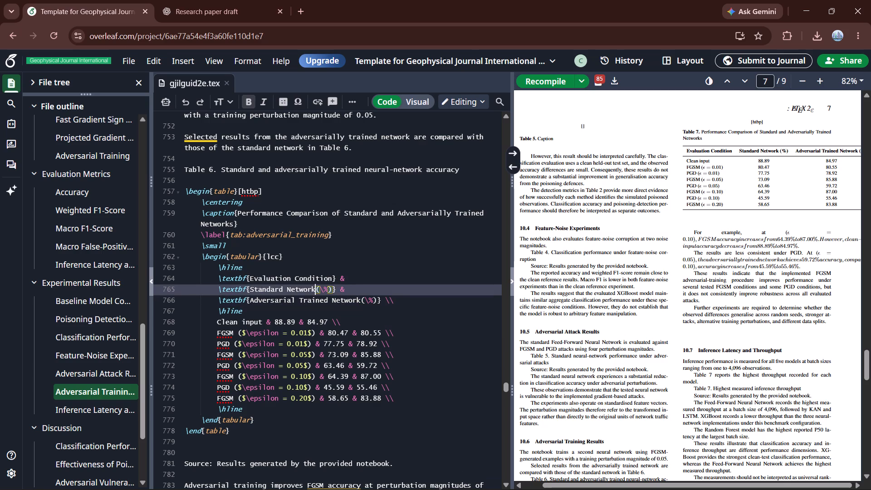
left_click(570, 81)
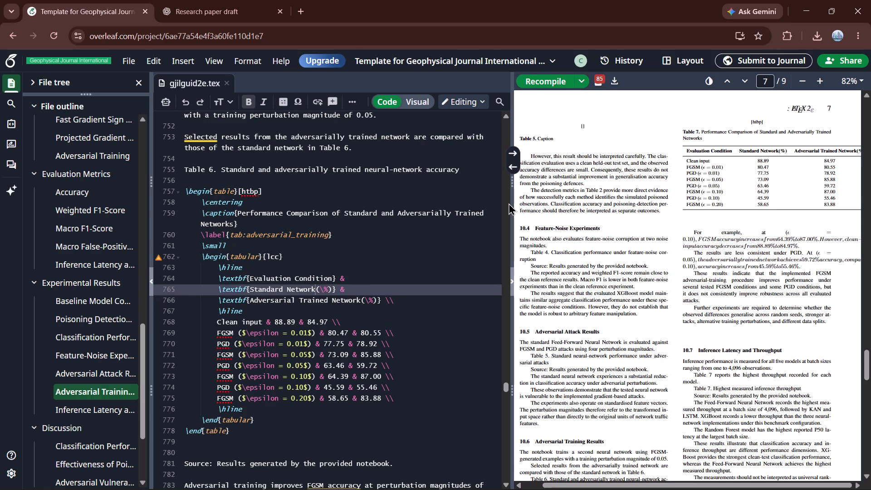
scroll(772, 238, "left", 1)
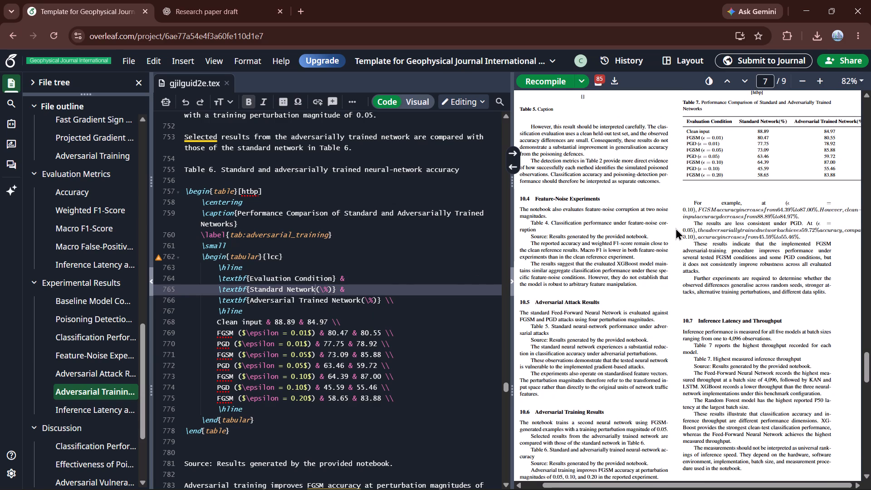
Open the compile error on line 785, below the table, and get a suggested fix for its \epsilon=0.10 expression.
scroll(675, 228, "down", 1)
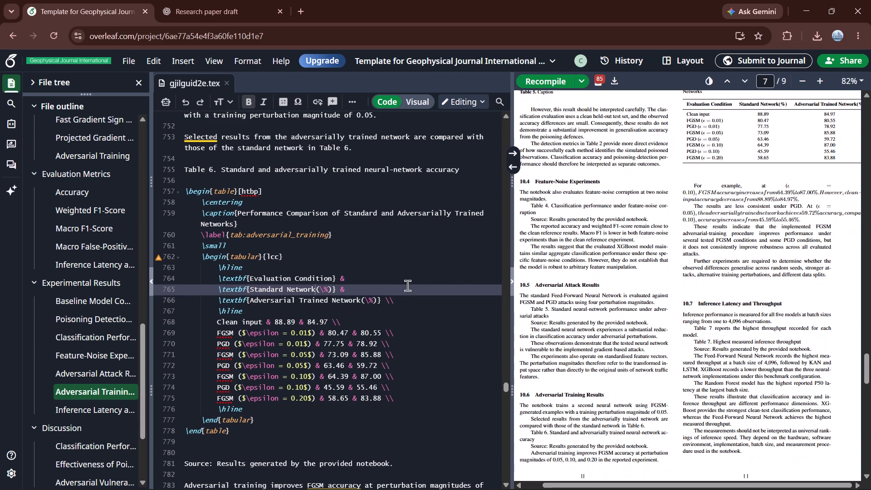
scroll(824, 110, "up", 1)
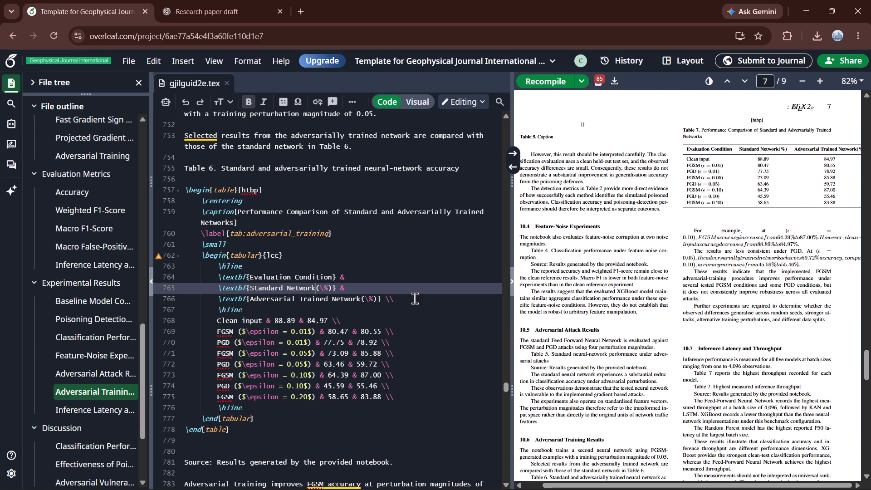
scroll(370, 285, "down", 6)
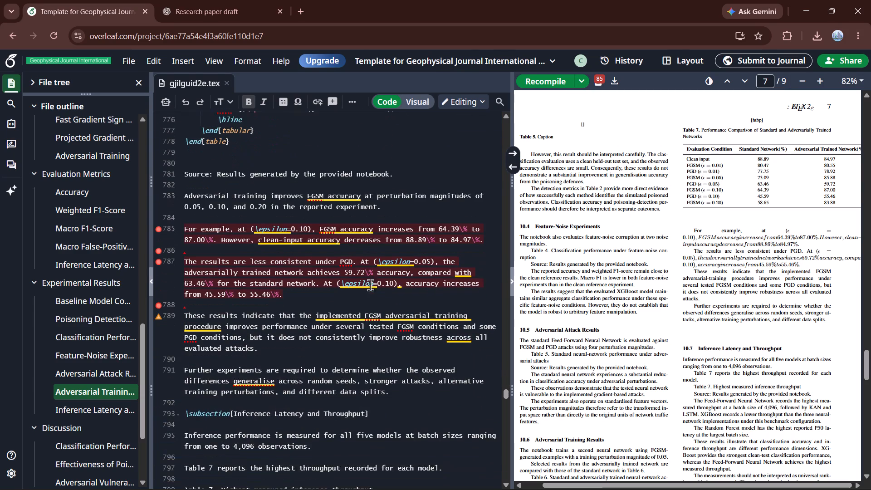
left_click(273, 272)
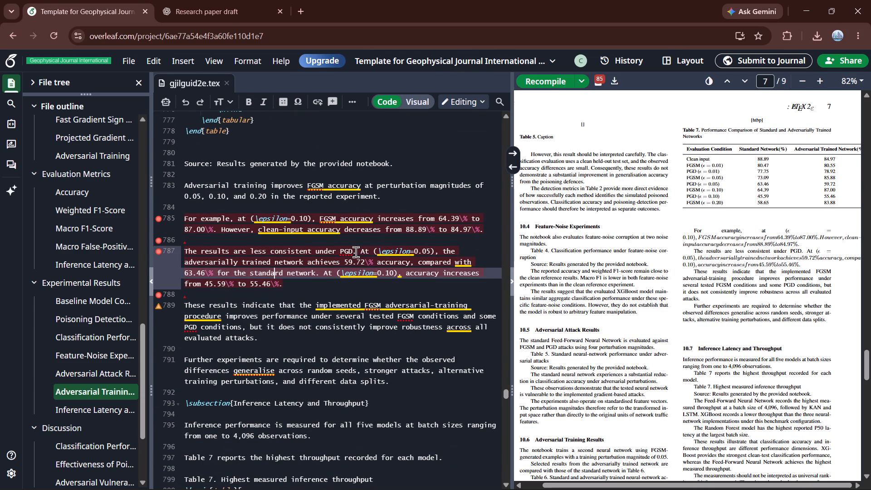
left_click(387, 252)
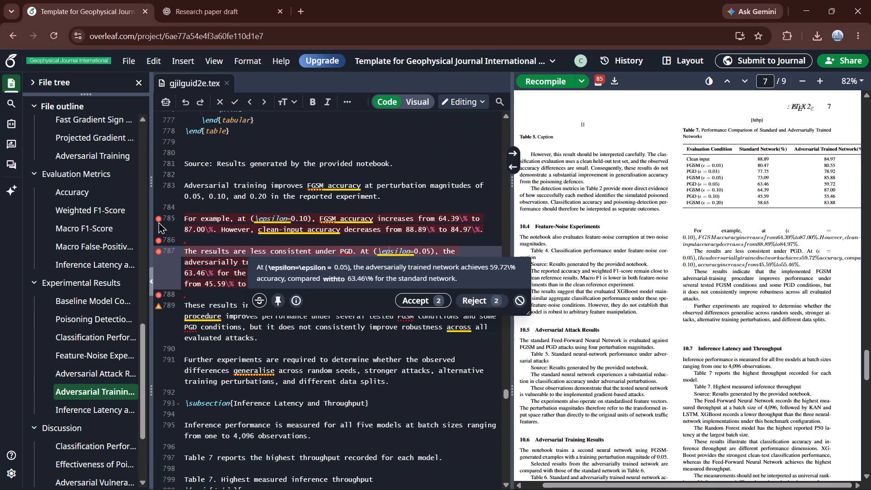
left_click(157, 219)
left_click(188, 244)
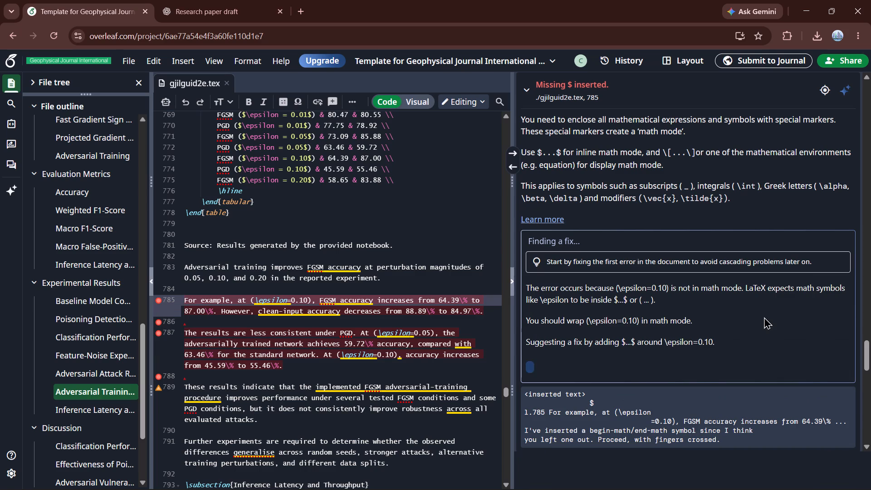
scroll(764, 317, "down", 2)
left_click(764, 317)
scroll(764, 317, "down", 1)
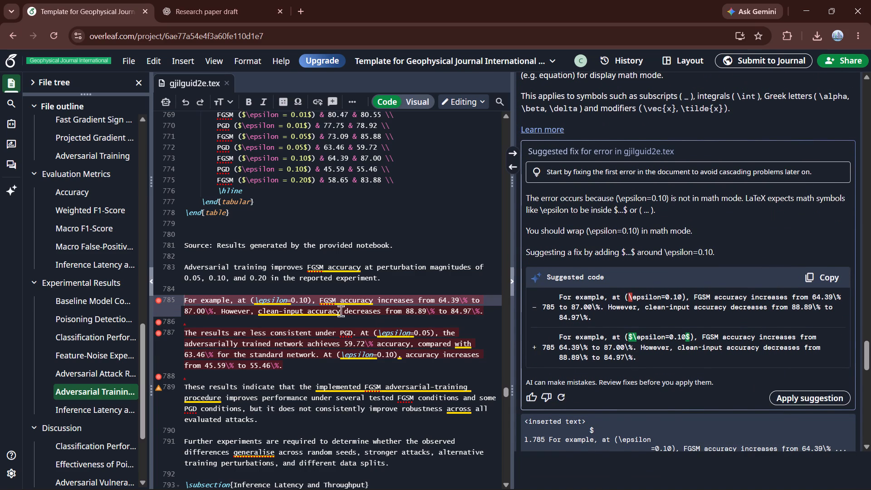
Insert a $ before \epsilon=0.10 in the "For example" sentence on line 785.
left_click(254, 303)
key("shift+dollar")
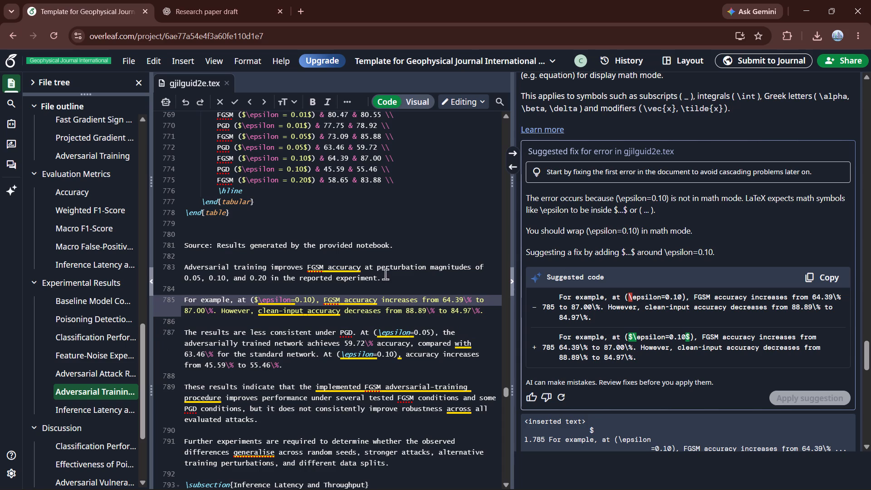
Look through the compile log's error list and expand the summary of log messages at its top.
scroll(612, 274, "up", 7)
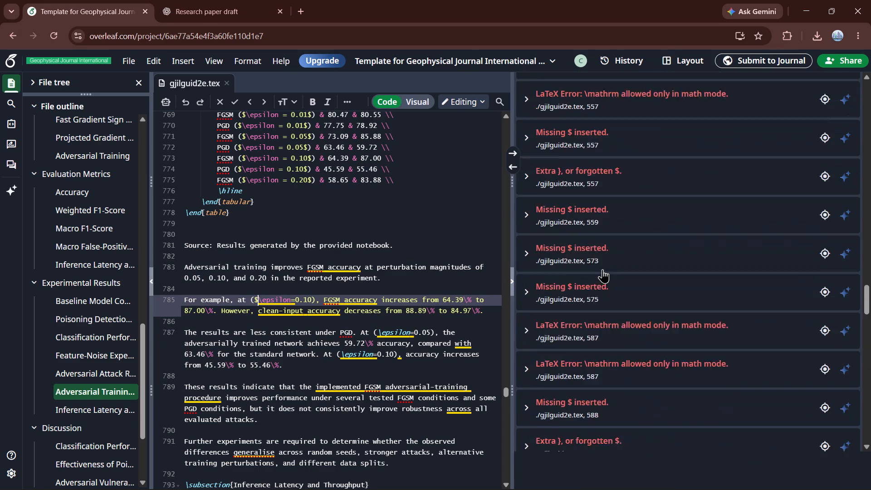
scroll(602, 269, "up", 11)
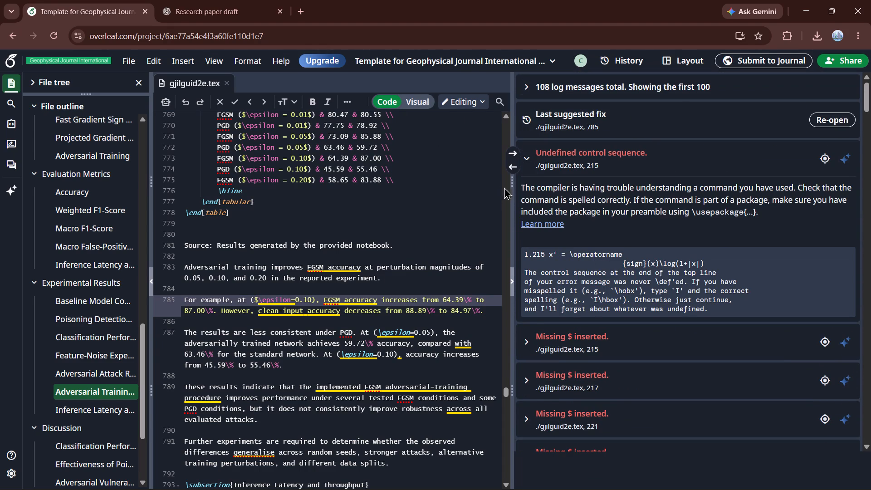
left_click(526, 87)
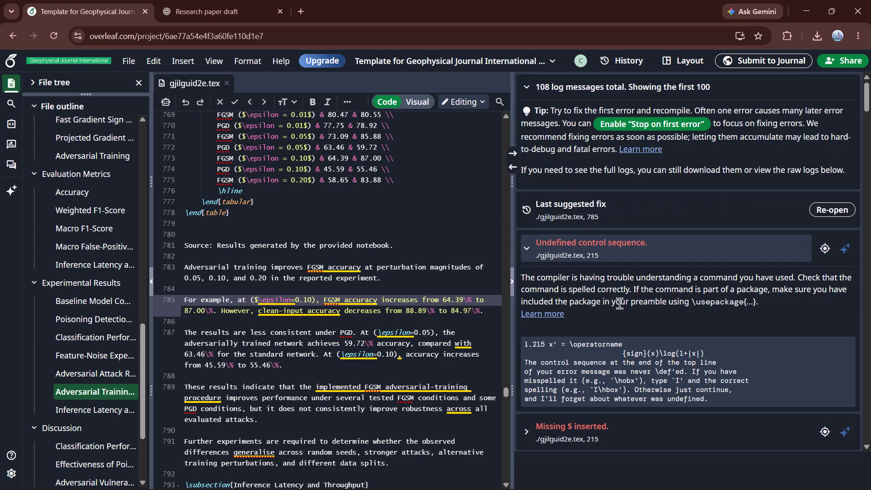
scroll(619, 303, "down", 9)
Look through the compile log's error list against the Adversarial Training Results paragraph on line 787.
left_click(347, 367)
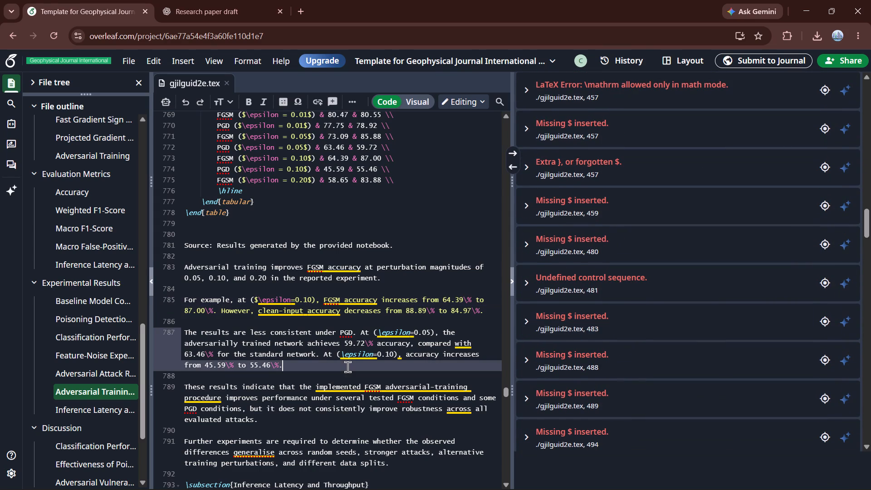
double_click(347, 367)
left_click(347, 367)
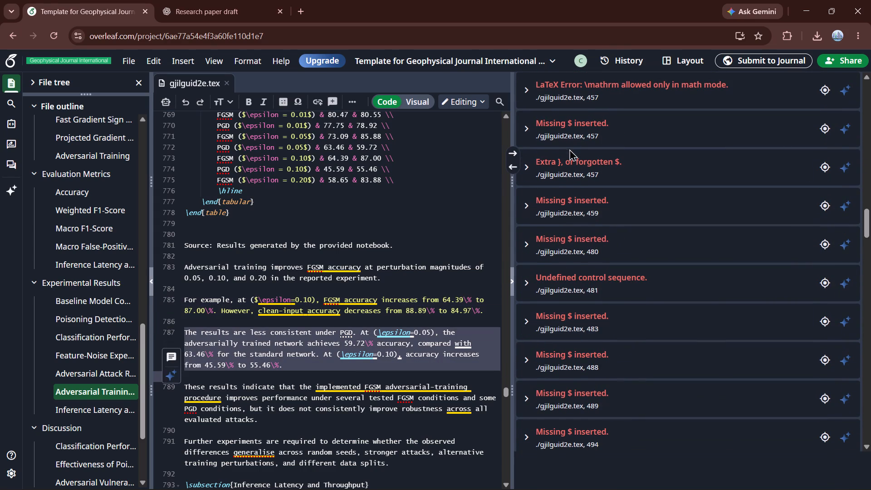
scroll(575, 180, "up", 14)
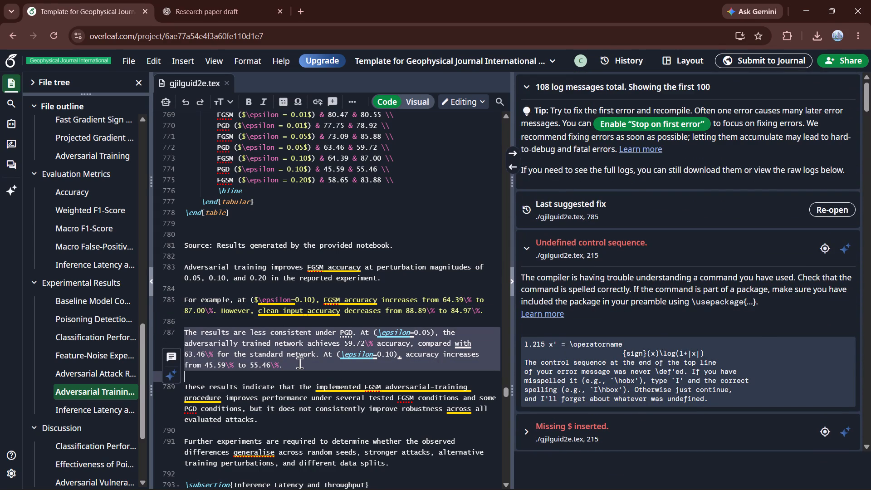
scroll(299, 363, "down", 1)
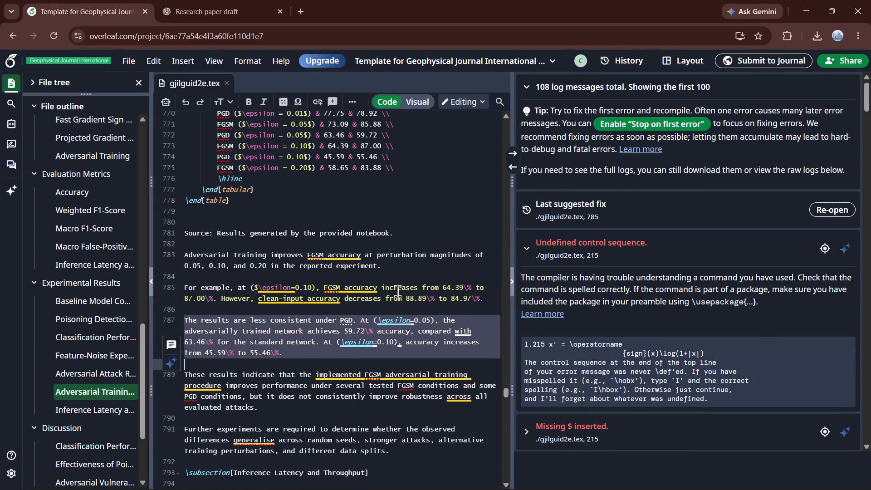
scroll(321, 292, "up", 1)
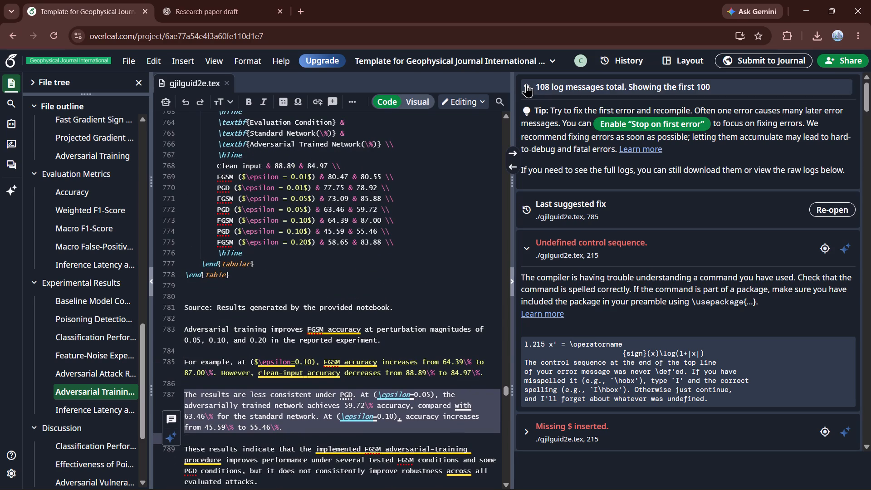
scroll(561, 160, "down", 1)
scroll(593, 363, "down", 2)
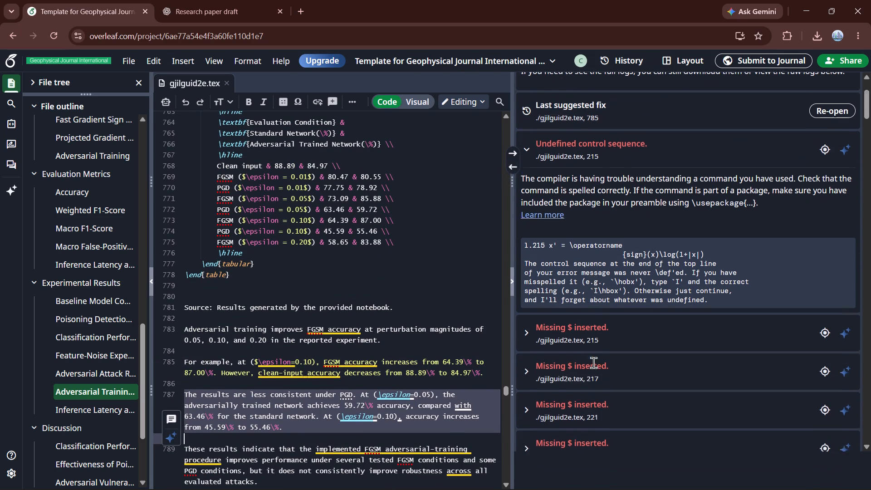
scroll(593, 363, "down", 2)
scroll(593, 363, "up", 6)
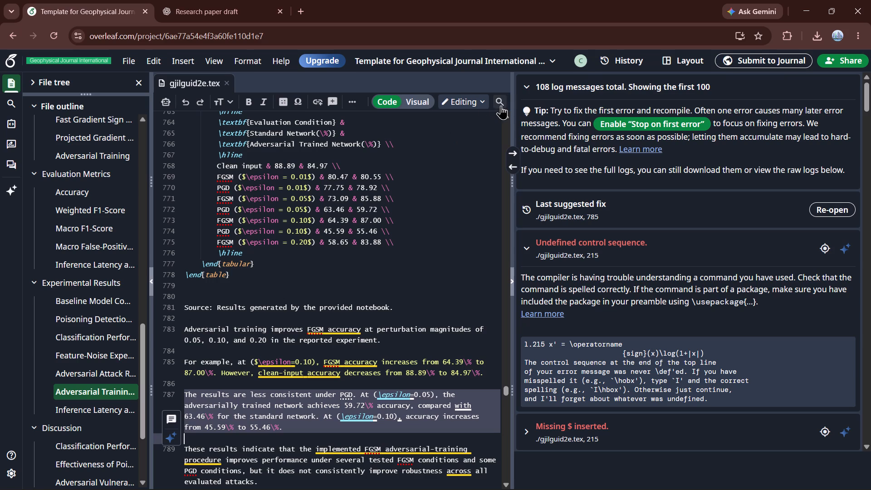
Re-open the last suggested fix for line 785 and review it along with the rest of the log.
left_click(818, 204)
scroll(837, 219, "down", 3)
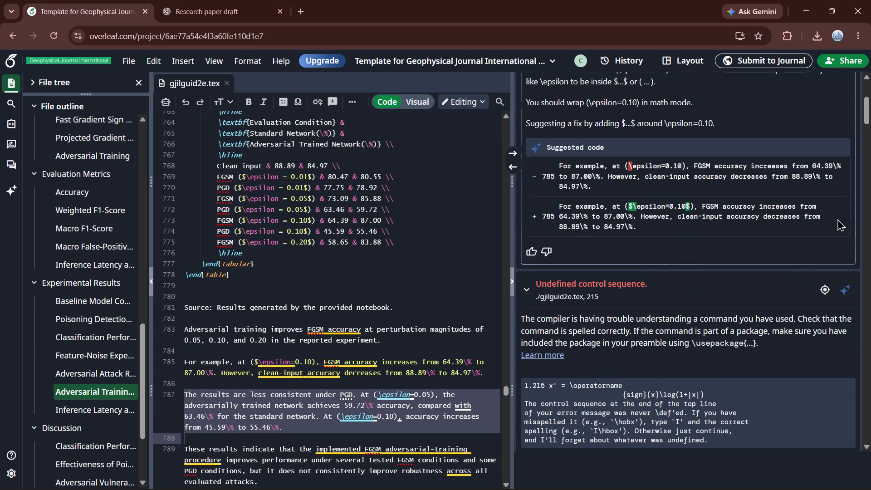
scroll(837, 219, "down", 14)
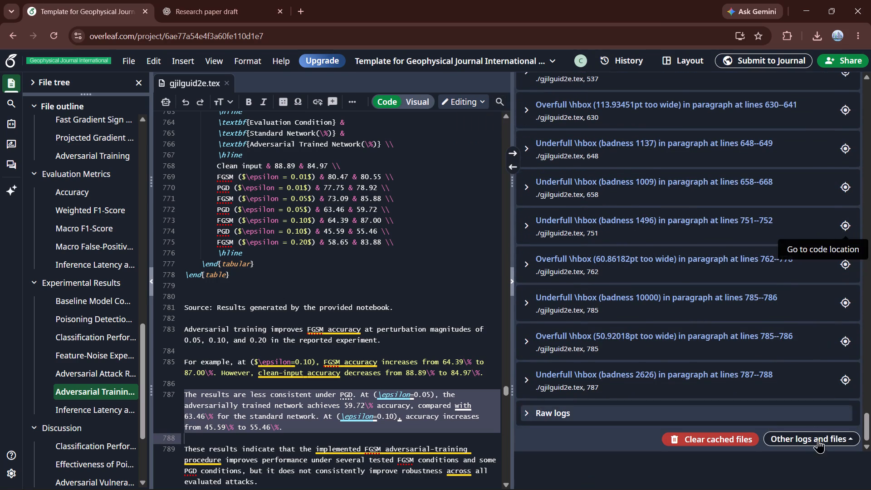
scroll(738, 205, "up", 7)
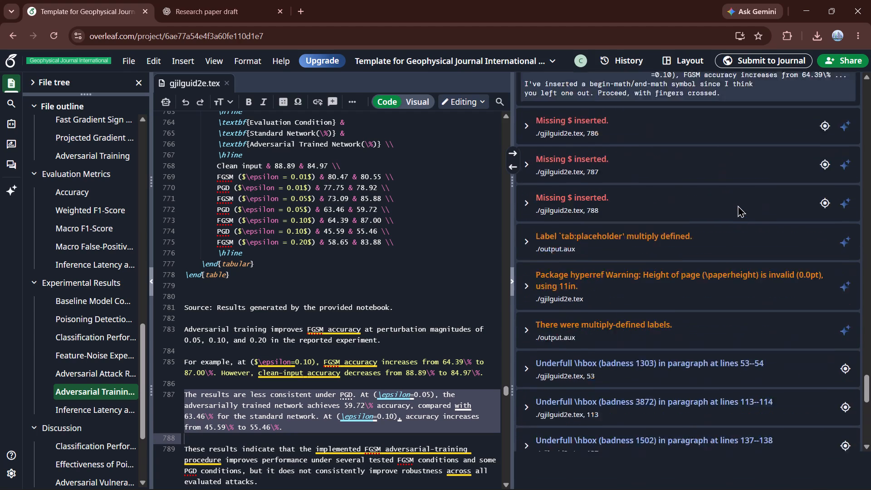
scroll(738, 205, "up", 18)
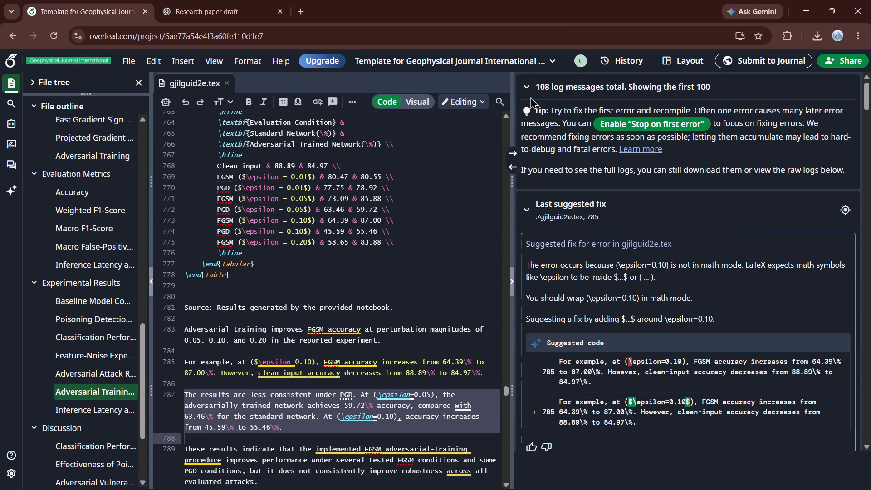
Enable stopping compilation on the first error.
left_click(642, 122)
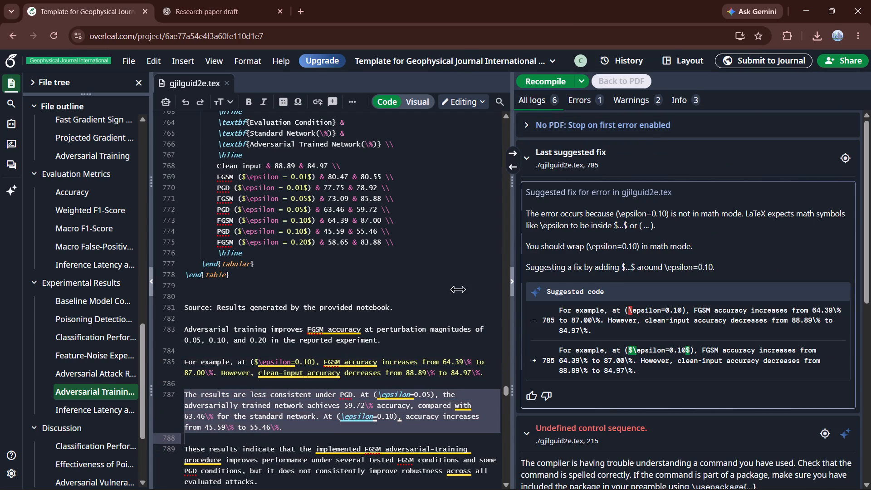
Review the remaining log messages and clear the project's cached files.
scroll(626, 310, "down", 6)
scroll(626, 310, "up", 4)
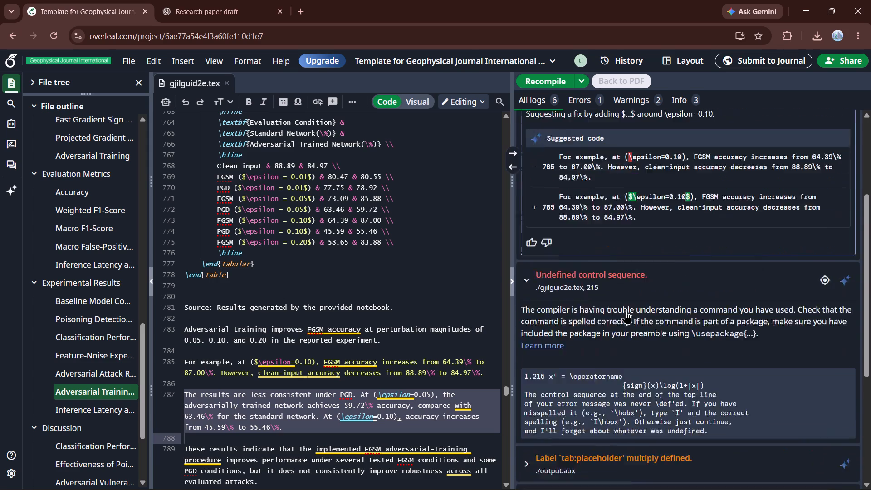
scroll(626, 310, "up", 1)
scroll(651, 303, "down", 5)
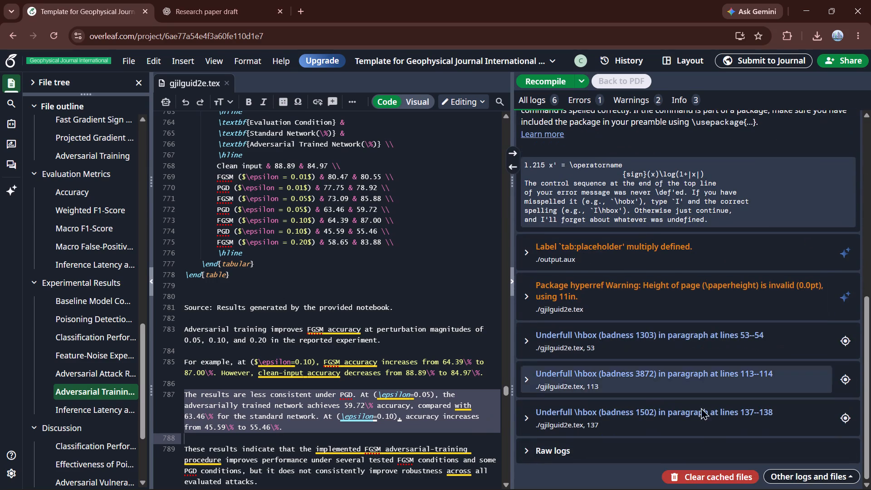
left_click(709, 475)
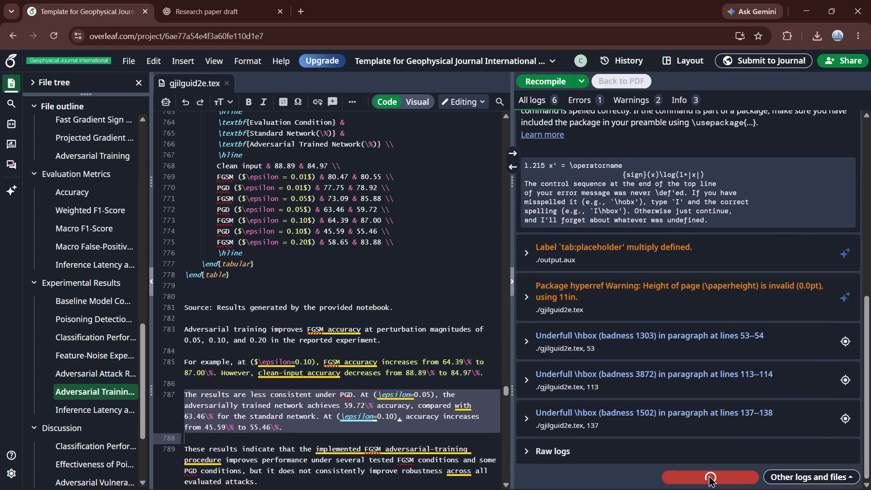
left_click(778, 476)
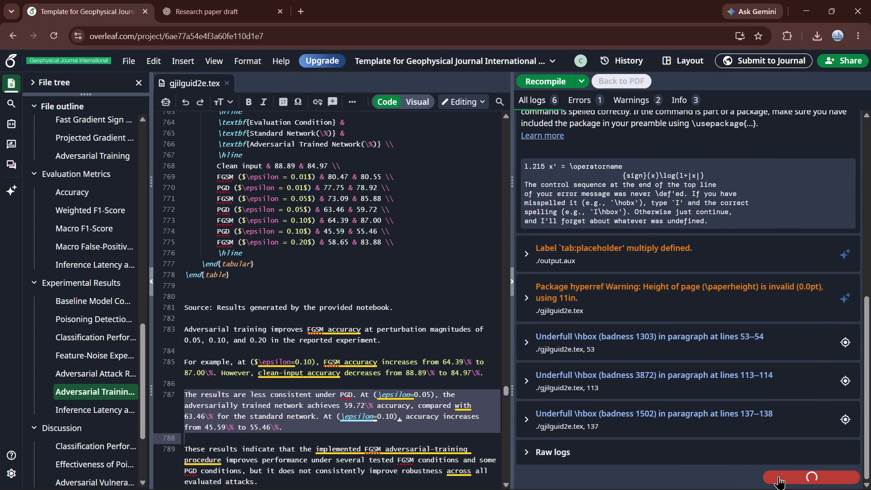
Reload the Overleaf project page.
left_click(463, 283)
scroll(463, 283, "up", 1)
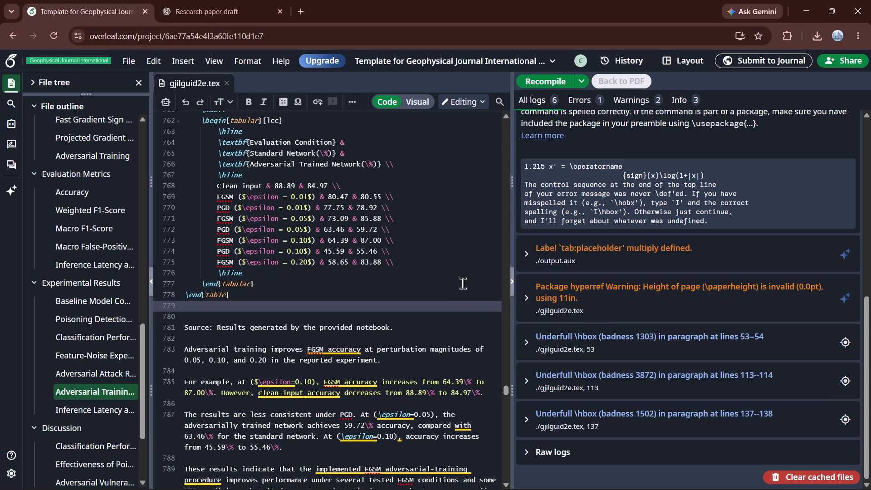
scroll(463, 283, "up", 1)
left_click(51, 38)
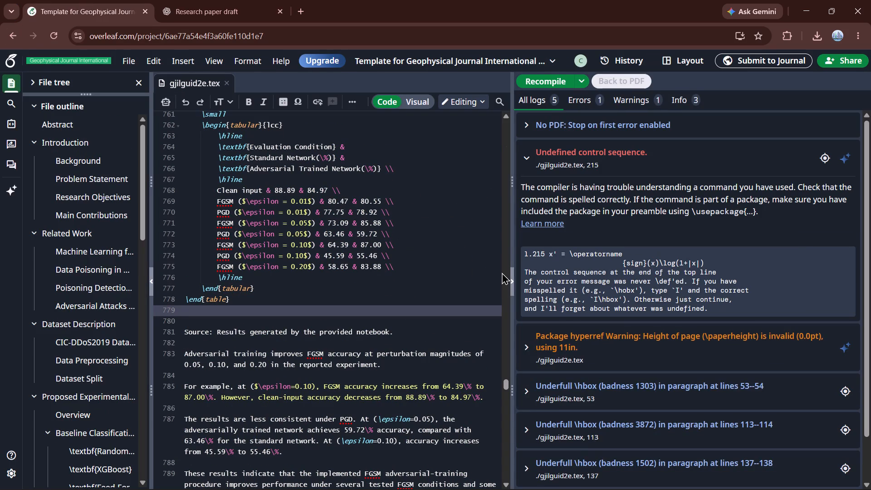
Filter the compile log to errors only, try to return to the PDF preview, and show all logs again.
scroll(655, 268, "down", 1)
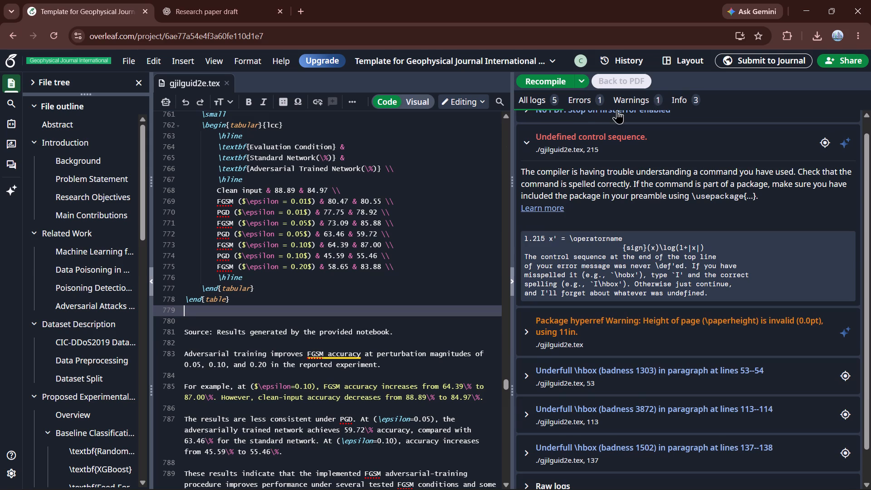
left_click(576, 102)
double_click(607, 82)
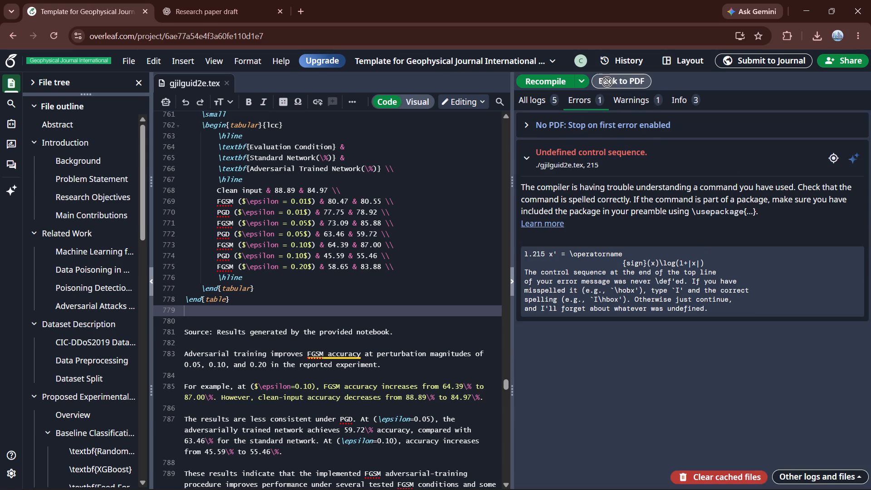
scroll(629, 284, "up", 2)
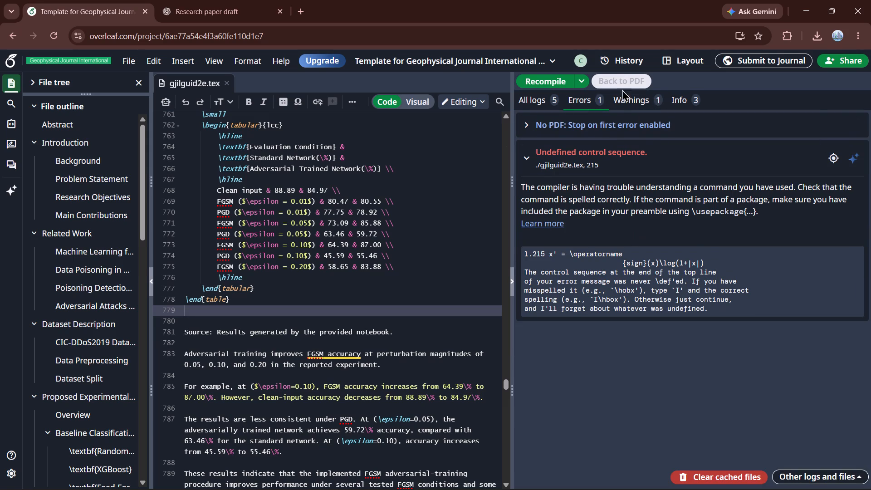
triple_click(619, 78)
double_click(619, 78)
left_click(538, 105)
triple_click(614, 83)
triple_click(614, 83)
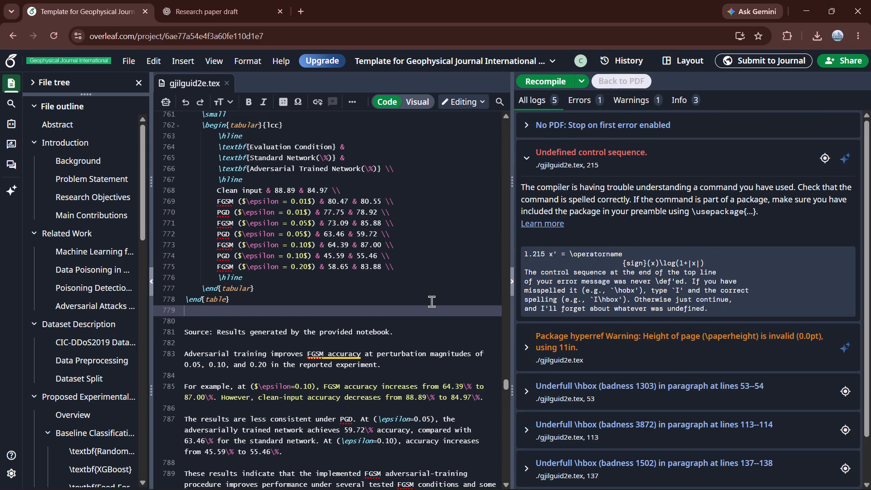
Recompile the paper and try to return to the PDF preview.
scroll(431, 301, "up", 2)
scroll(431, 301, "down", 3)
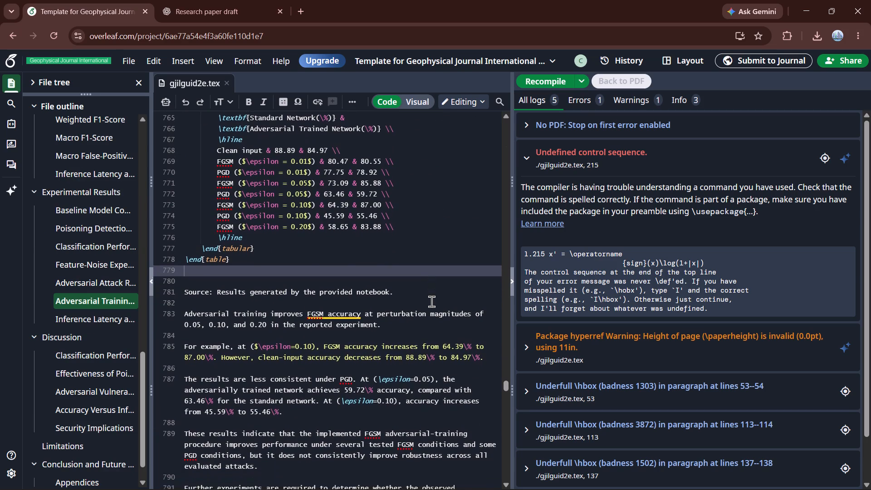
scroll(431, 301, "down", 1)
scroll(547, 344, "down", 2)
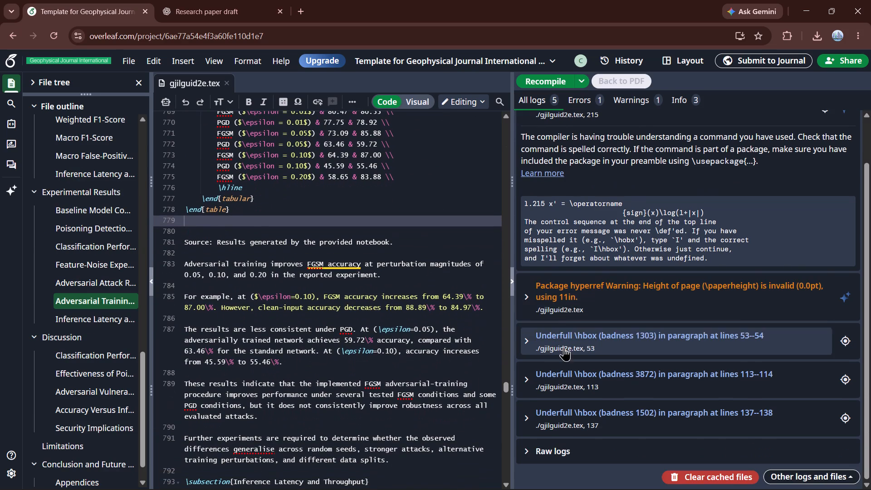
triple_click(621, 81)
left_click(621, 81)
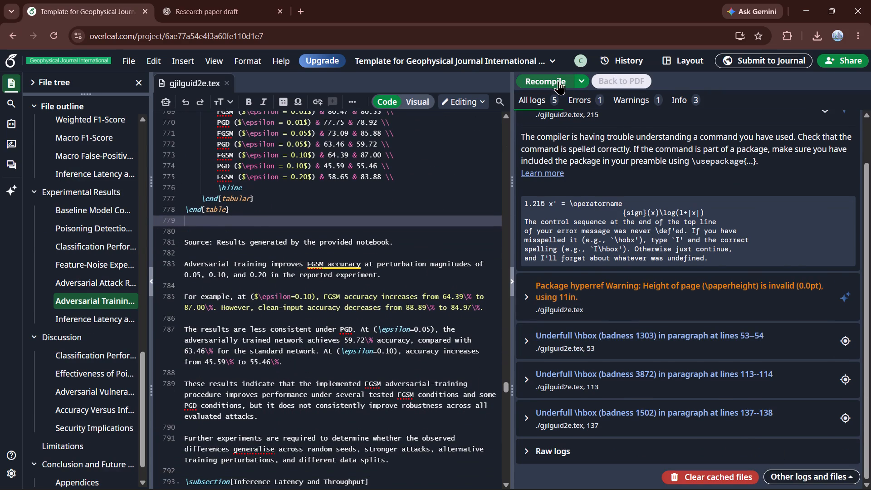
left_click(548, 80)
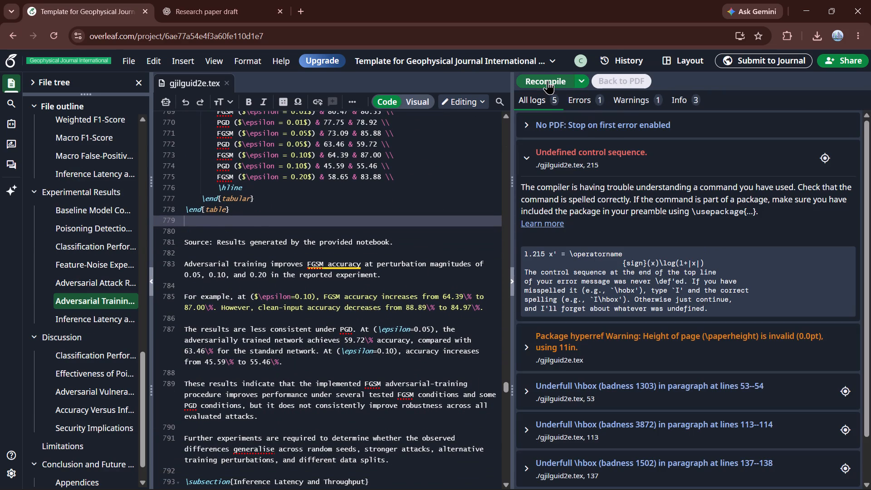
triple_click(634, 85)
double_click(634, 85)
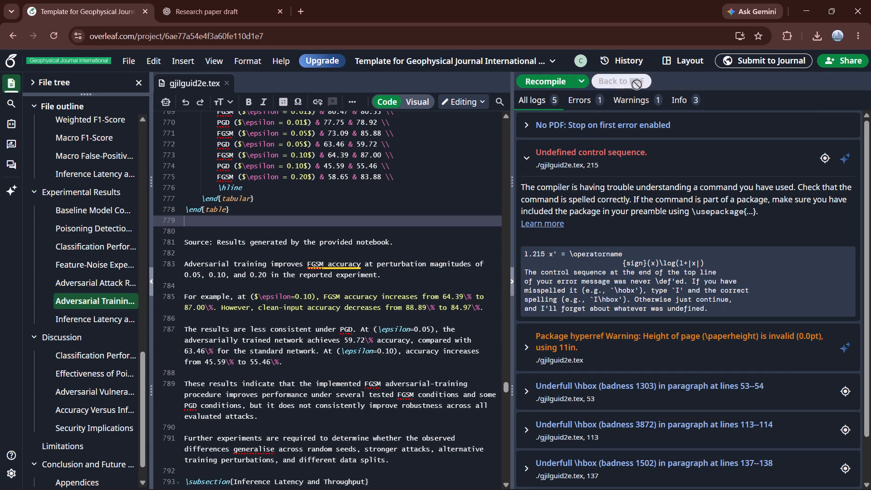
triple_click(636, 84)
double_click(636, 84)
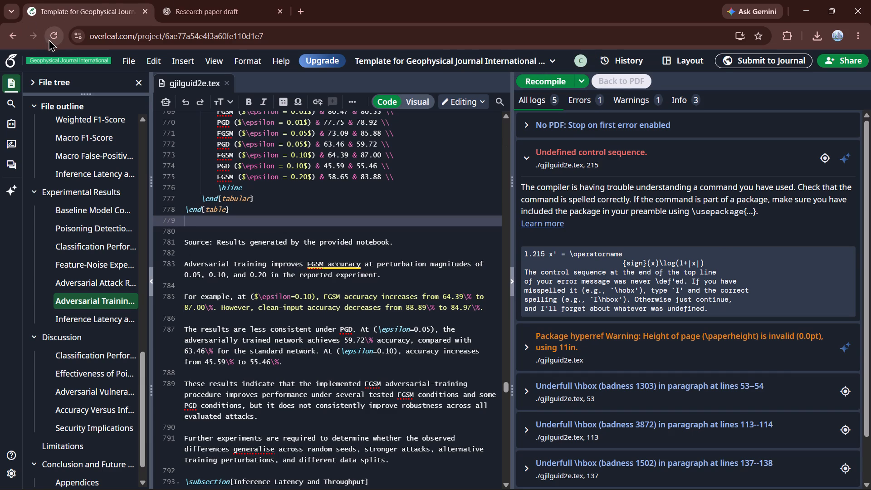
Reload the Overleaf project page and try again to return to the PDF preview.
left_click(49, 39)
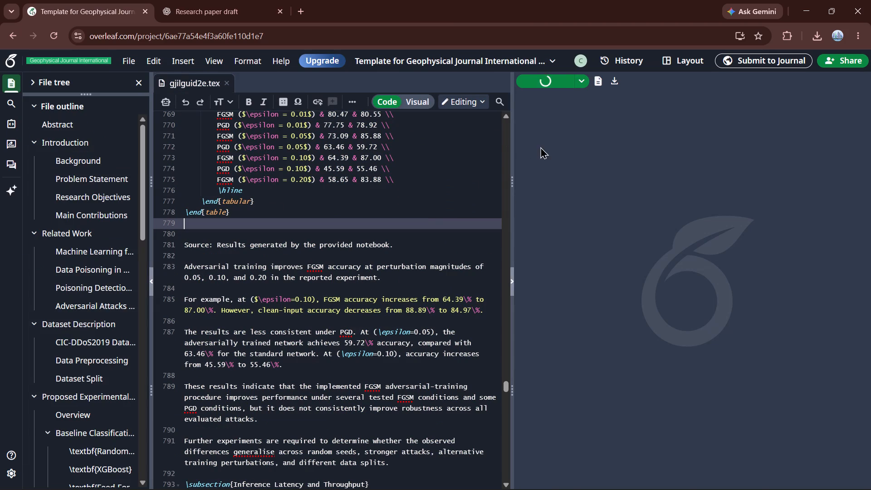
triple_click(623, 78)
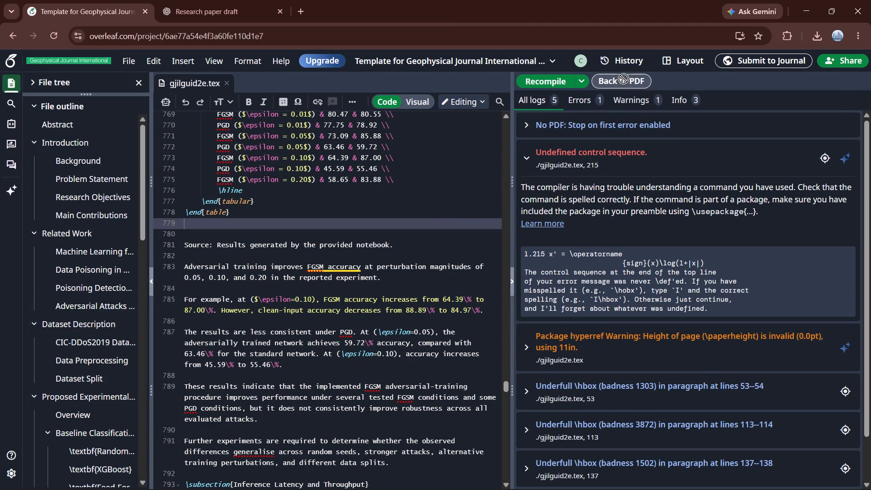
triple_click(623, 78)
triple_click(623, 78)
triple_click(623, 78)
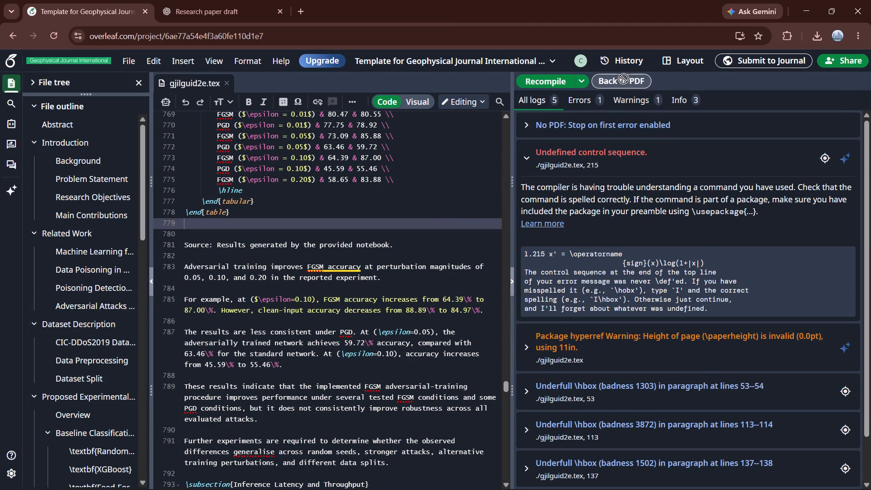
triple_click(623, 78)
triple_click(623, 78)
triple_click(623, 78)
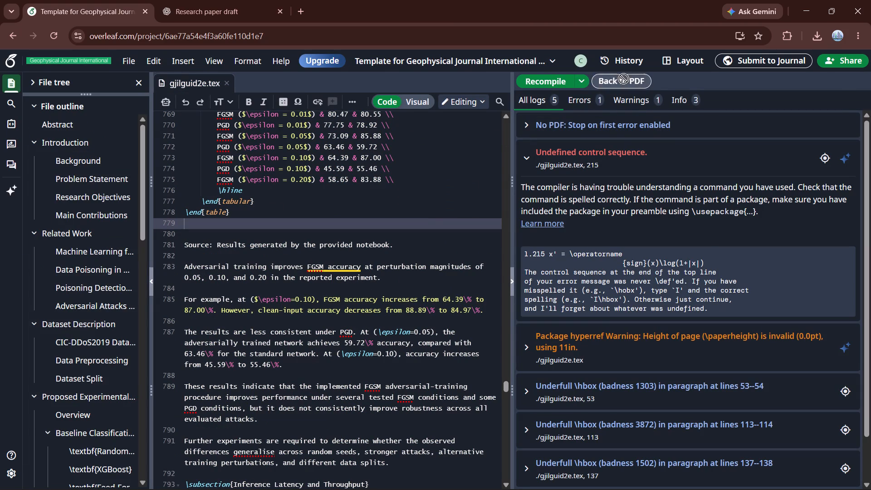
triple_click(623, 78)
triple_click(623, 78)
triple_click(623, 78)
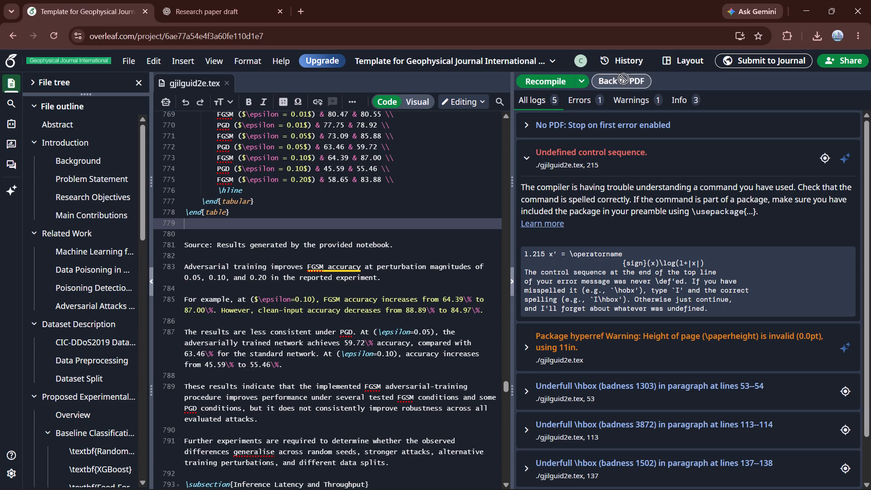
double_click(623, 78)
scroll(475, 231, "down", 1)
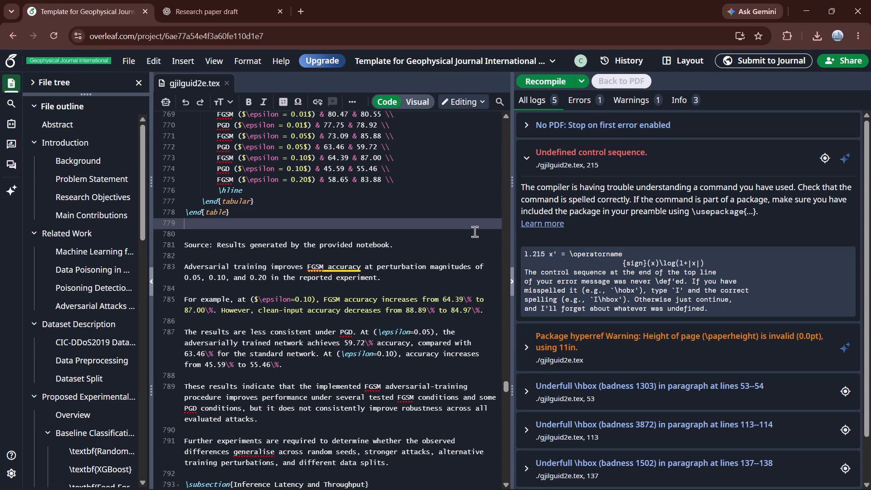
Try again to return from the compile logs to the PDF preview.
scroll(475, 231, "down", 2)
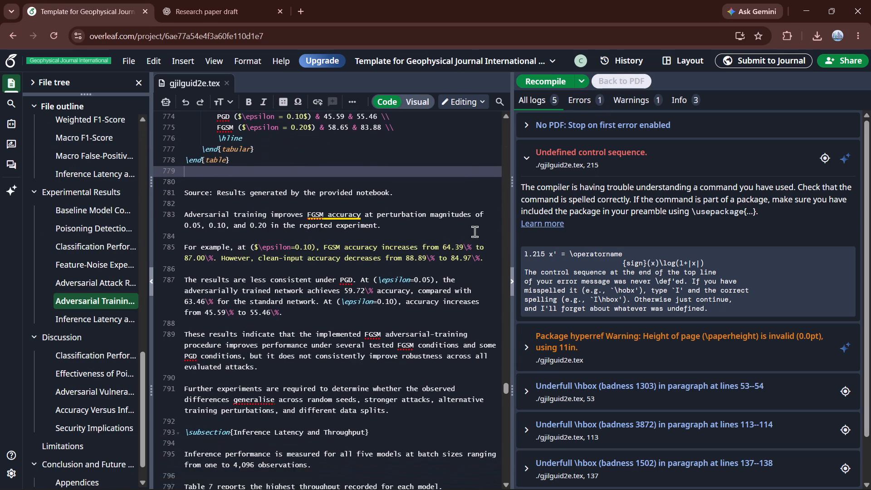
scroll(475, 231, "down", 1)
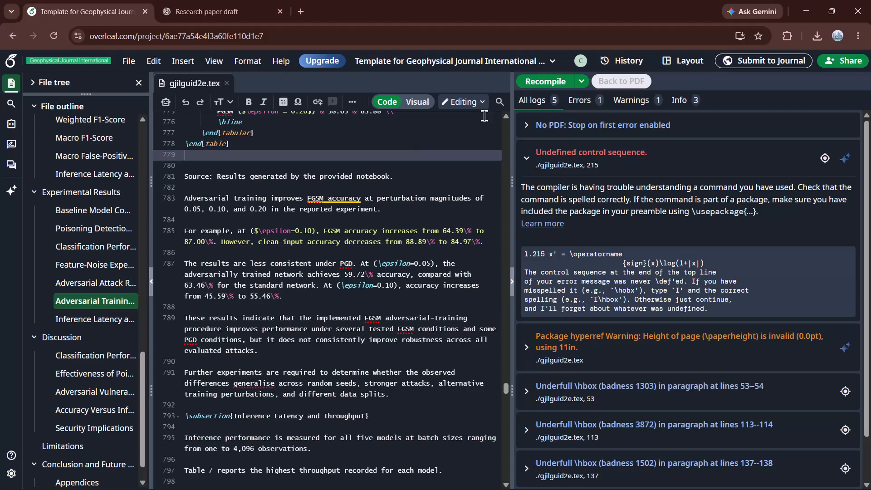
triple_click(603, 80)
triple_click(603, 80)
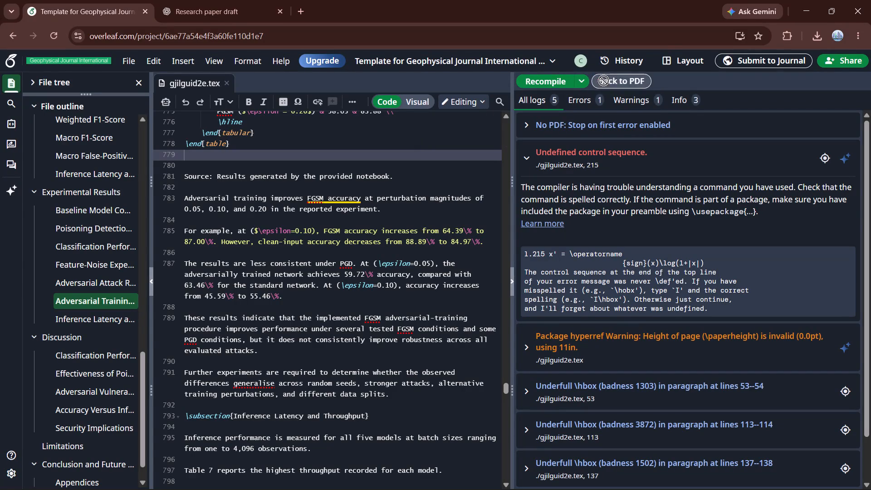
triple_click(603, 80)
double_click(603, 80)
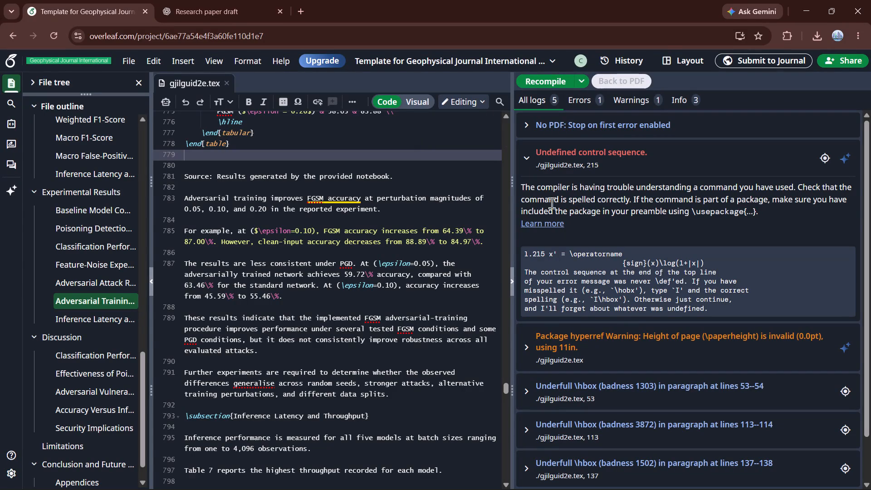
Expand the "No PDF" log entry, disable "Stop on first error", and recompile the paper.
left_click(526, 123)
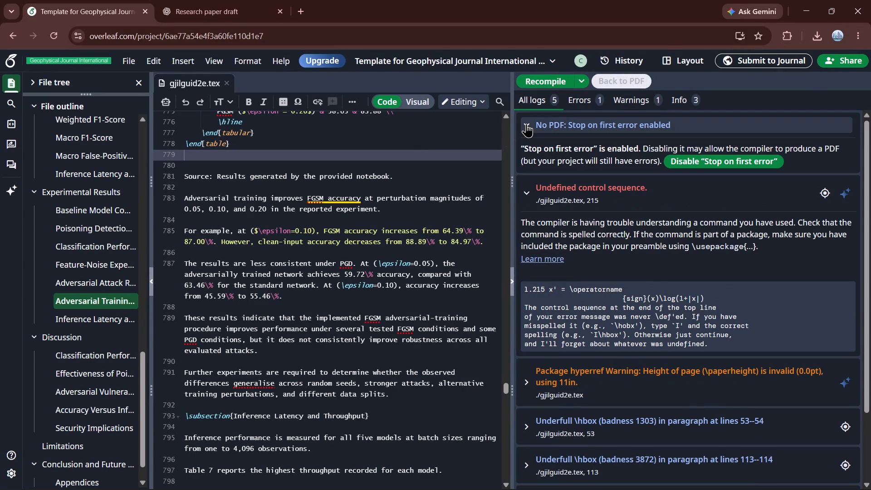
left_click(712, 159)
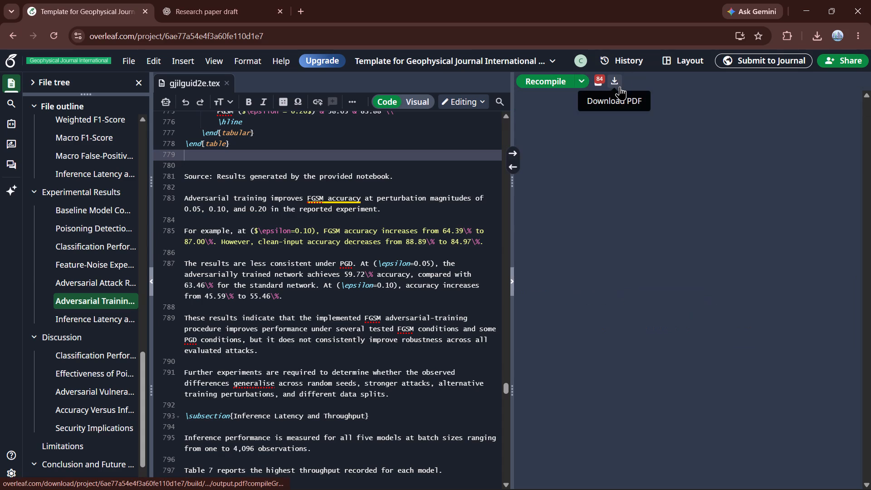
left_click(564, 82)
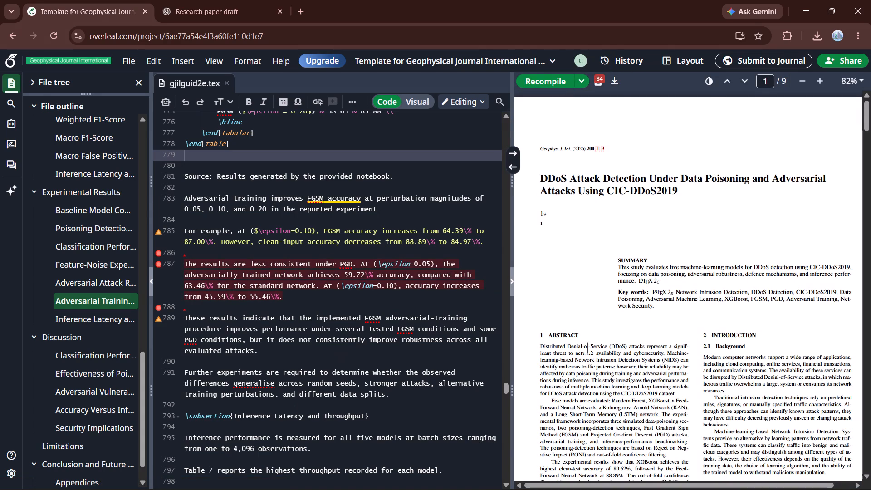
Review the compiled PDF from the first page to page 7, examining Table 7 and the adversarial training text below it.
scroll(587, 348, "down", 16)
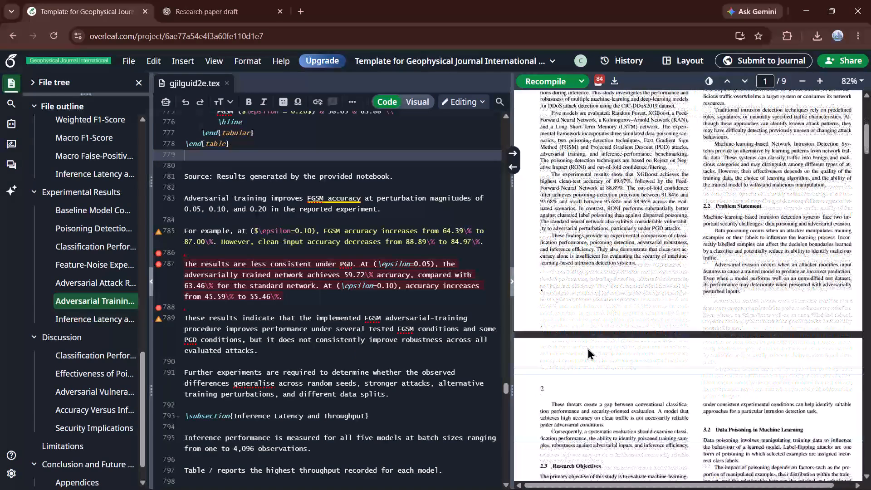
scroll(587, 348, "down", 8)
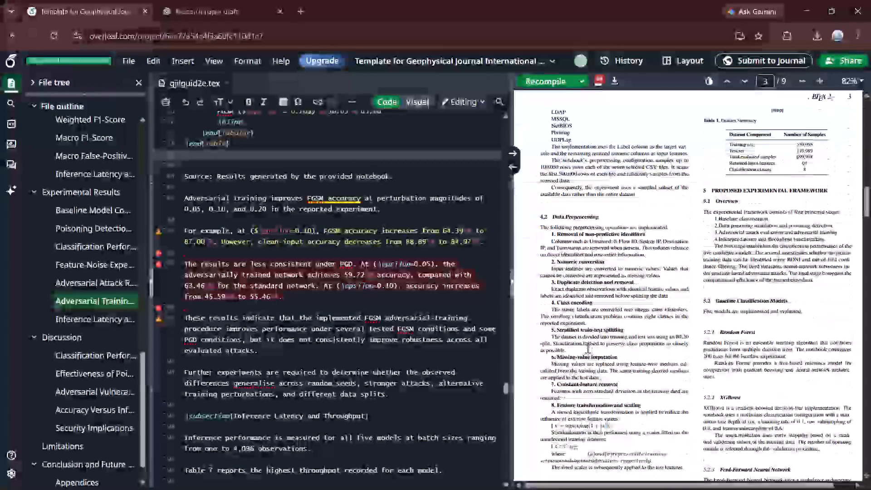
scroll(587, 348, "down", 11)
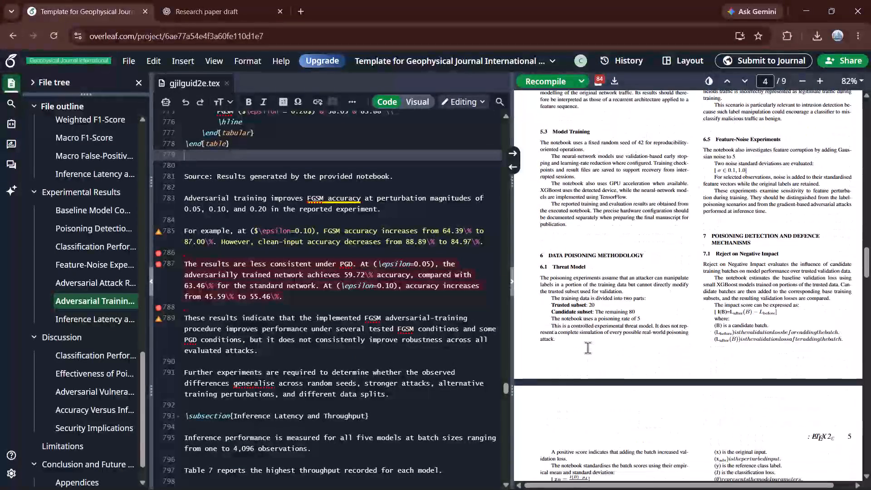
scroll(587, 348, "down", 4)
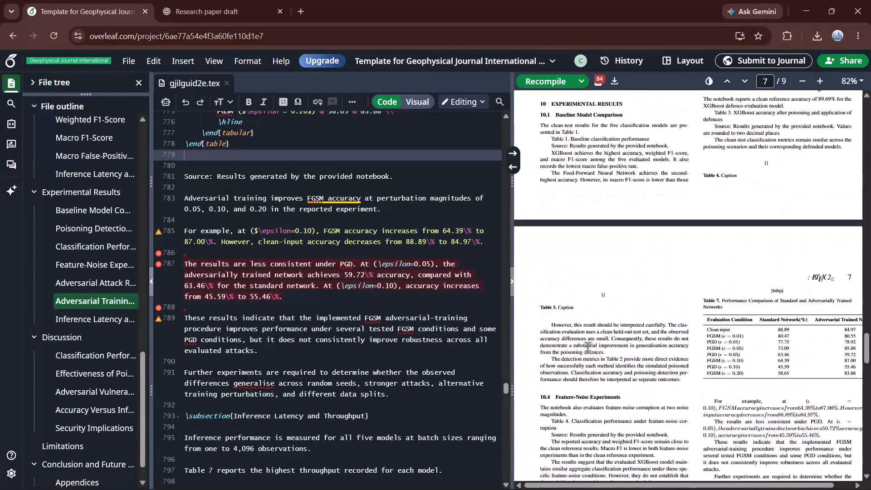
scroll(587, 348, "down", 1)
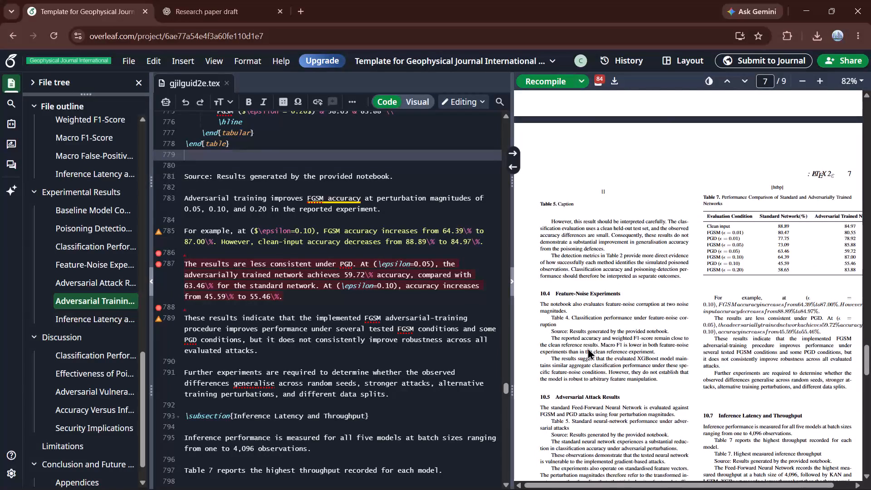
scroll(587, 348, "down", 2)
scroll(587, 348, "left", 1)
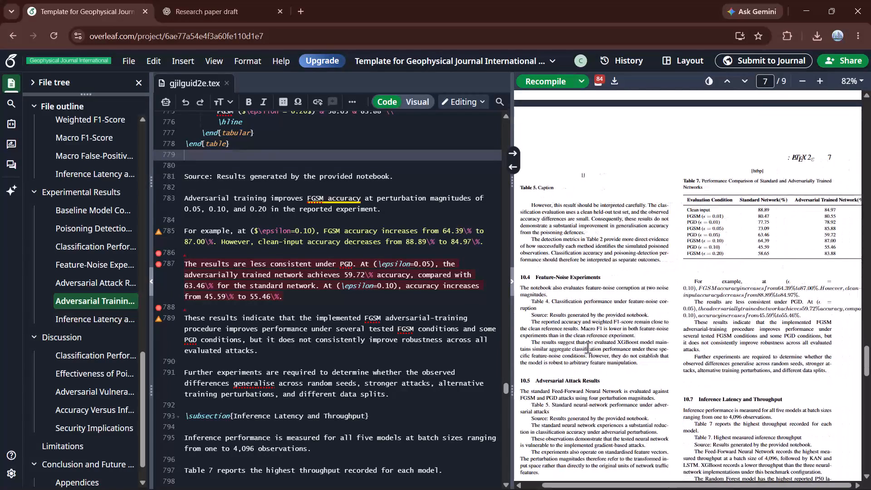
scroll(587, 348, "left", 1)
scroll(707, 273, "left", 1)
scroll(707, 273, "down", 1)
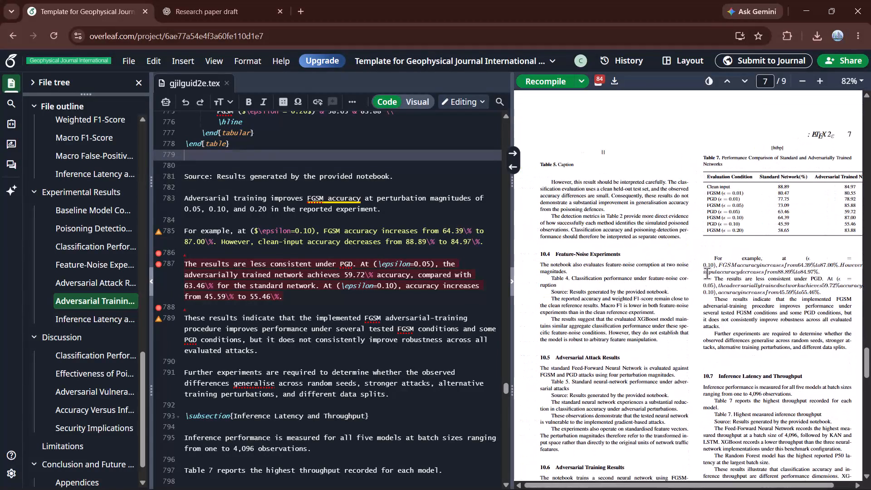
scroll(707, 273, "down", 1)
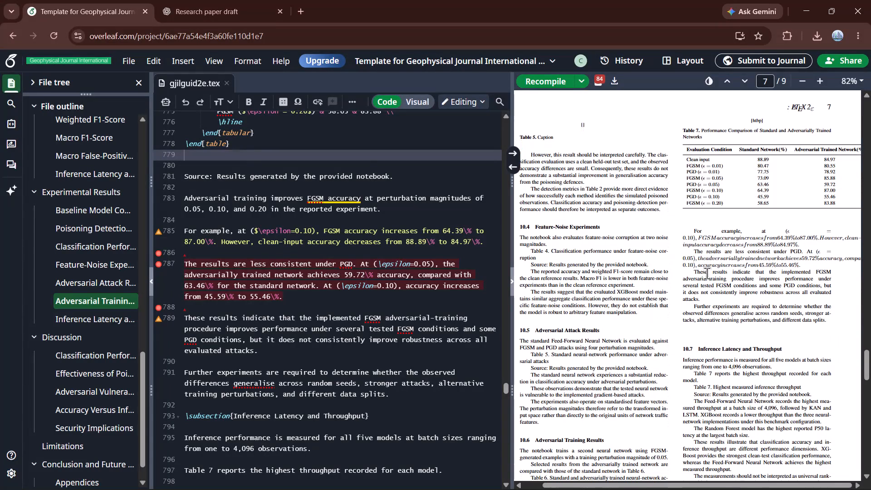
scroll(707, 273, "down", 1)
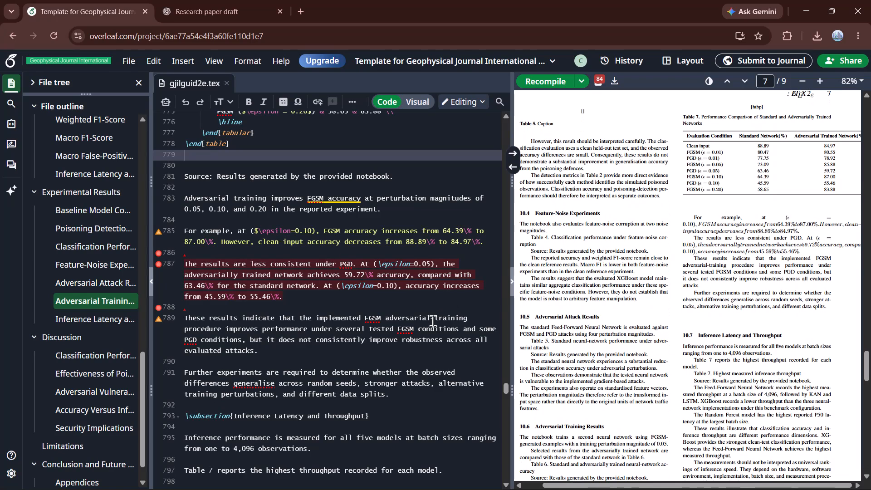
Insert a $ before \epsilon=0.05 in the paragraph about PGD results on line 787 and recompile the paper.
scroll(433, 321, "down", 1)
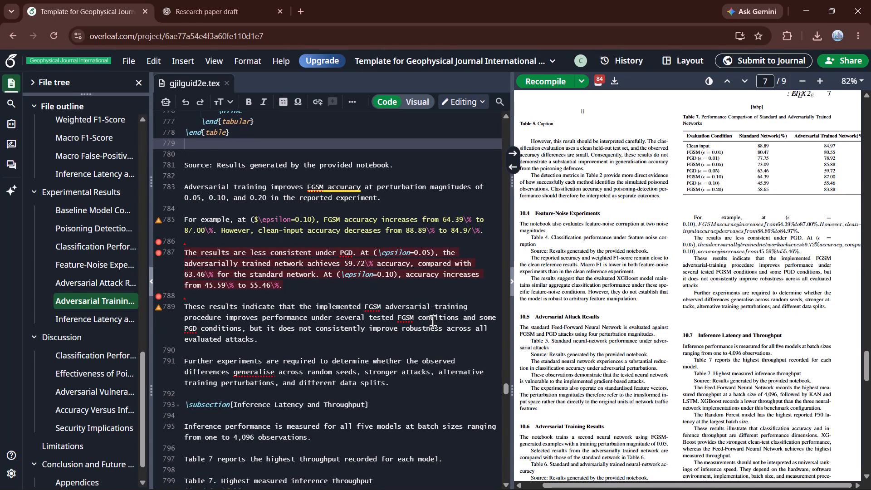
left_click(379, 254)
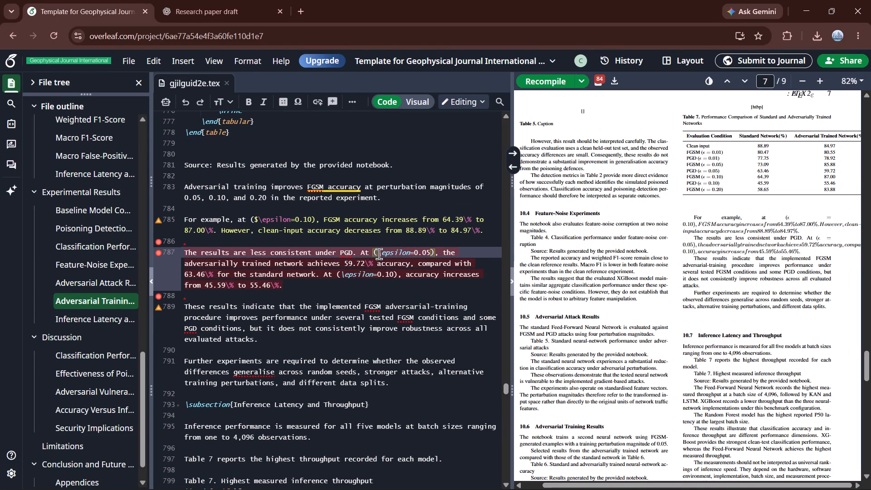
key("shift+dollar")
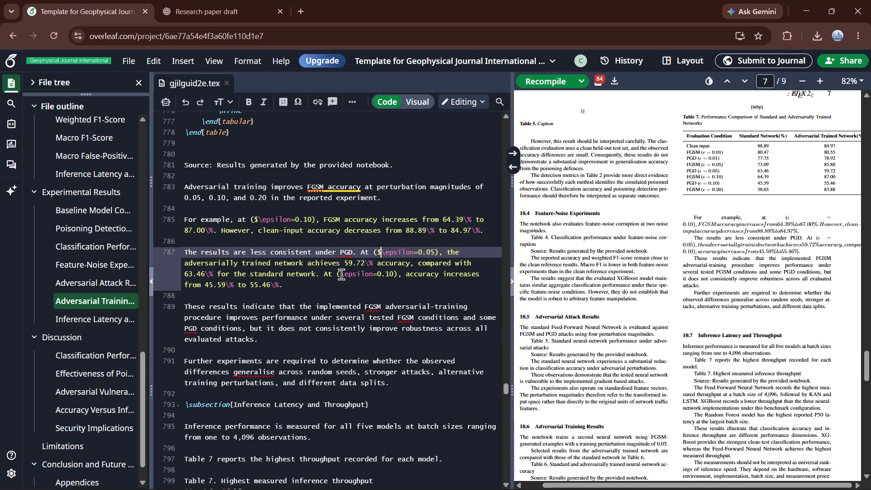
left_click(341, 274)
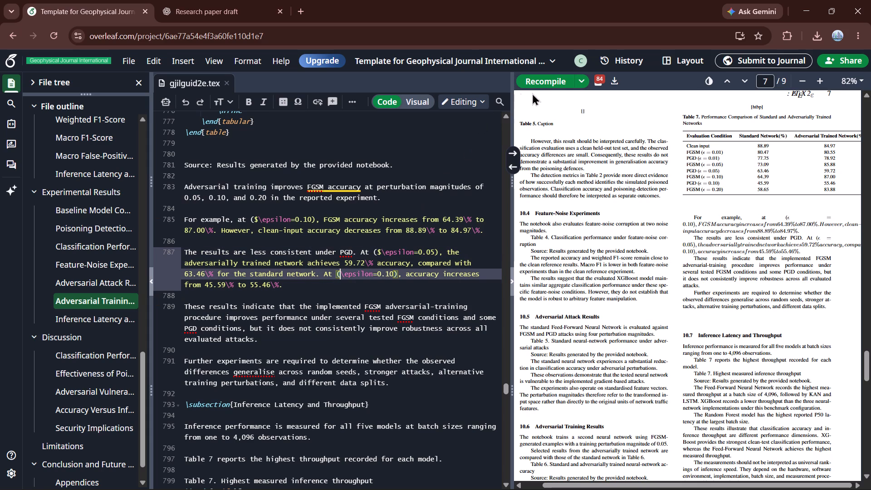
left_click(543, 84)
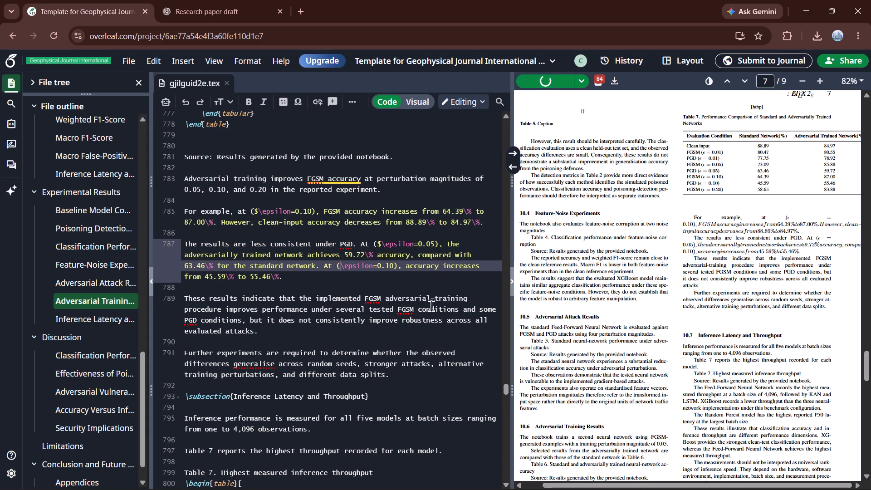
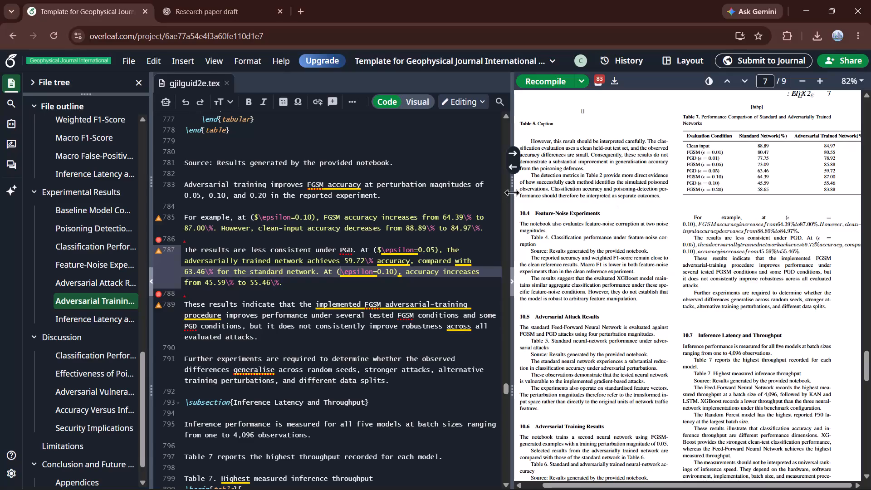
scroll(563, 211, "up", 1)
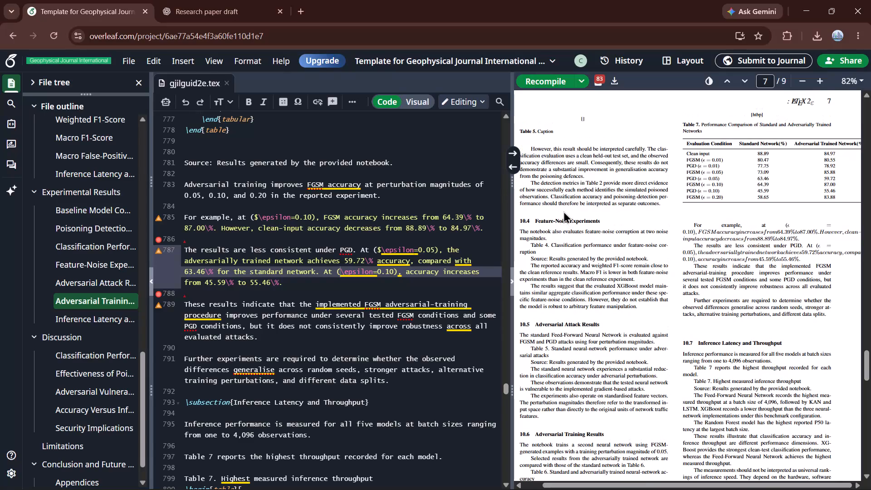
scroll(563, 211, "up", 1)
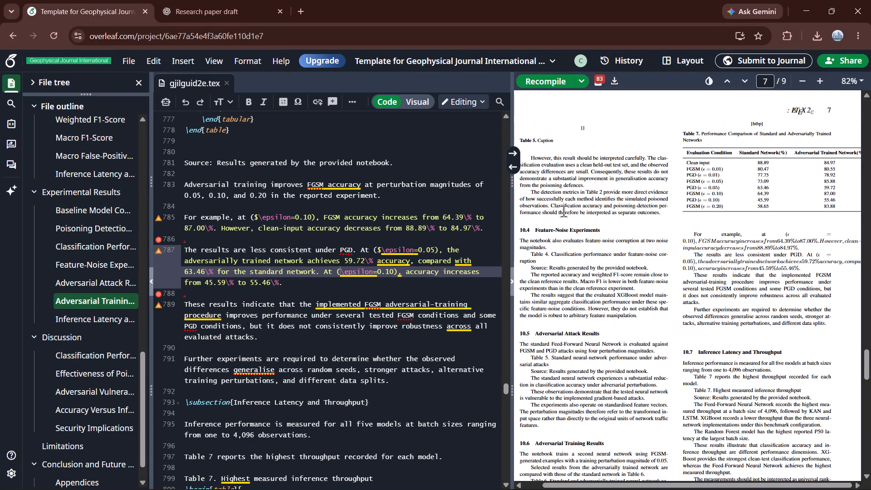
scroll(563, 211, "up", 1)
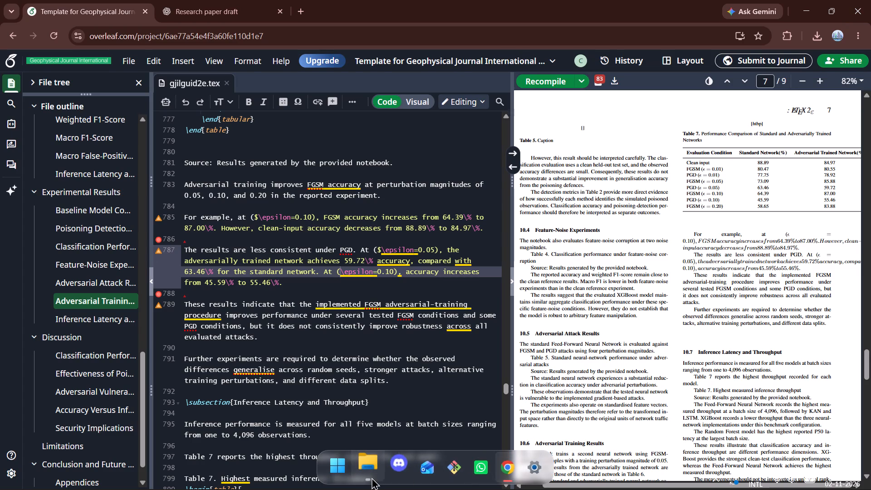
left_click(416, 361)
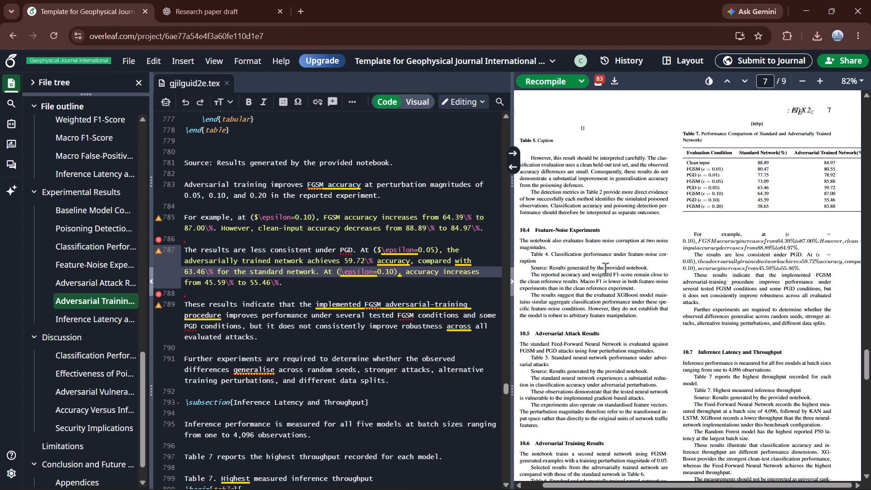
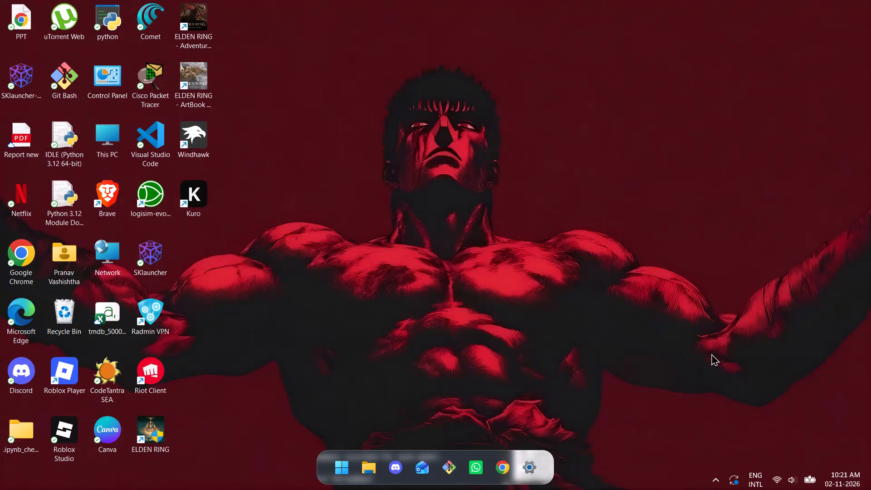
Open the Shut Down Windows dialog from the desktop.
key("alt+F4")
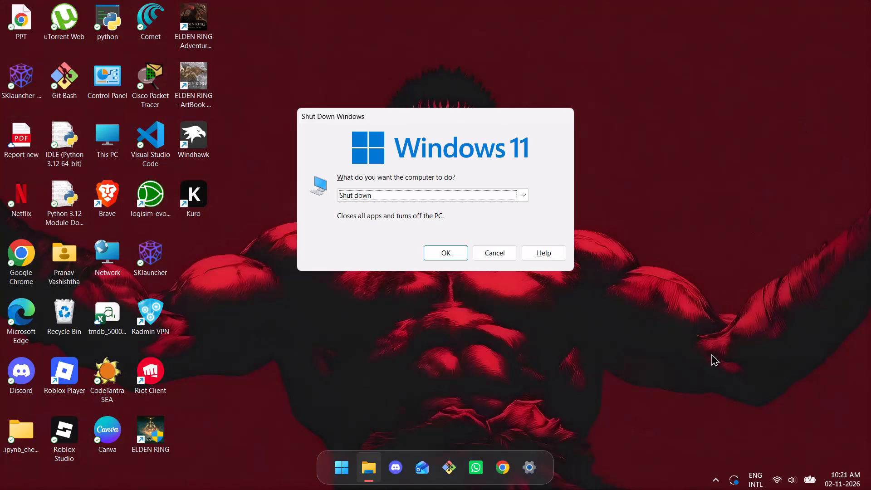